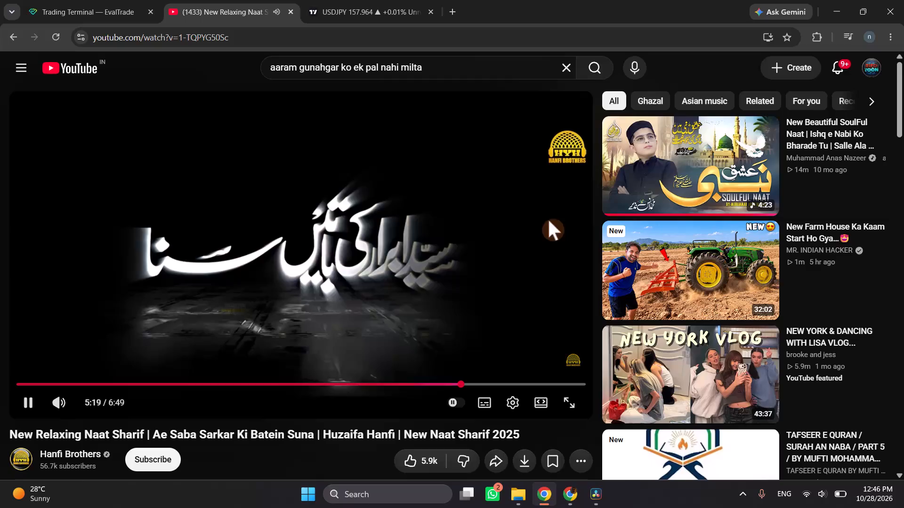
Look through the Quotex demo charts for GBP/USD, USD/CAD, USD/JPY, USD/CHF, EUR/JPY, GBP/JPY and AUD/JPY.
{"action": "left_click", "coordinate": [578, 481]}
{"action": "scroll", "coordinate": [458, 279], "scroll_direction": "up", "scroll_amount": 3}
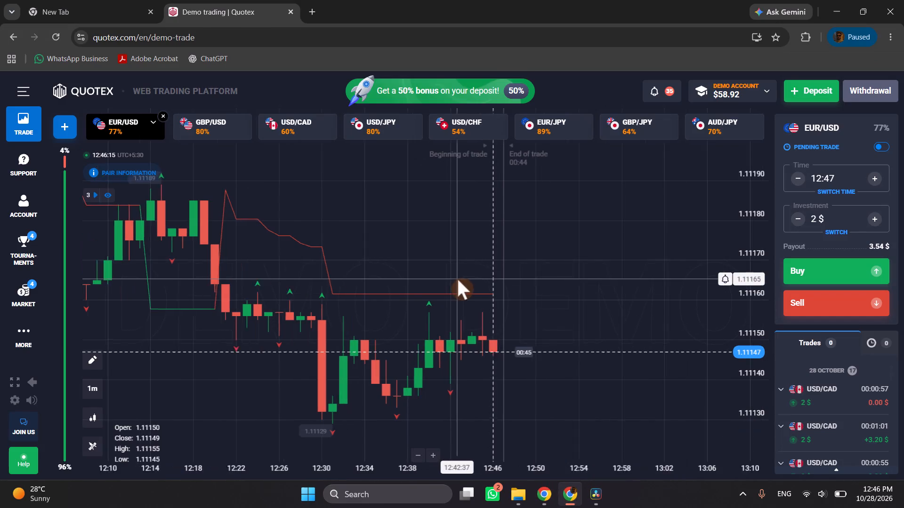
{"action": "left_click", "coordinate": [222, 127]}
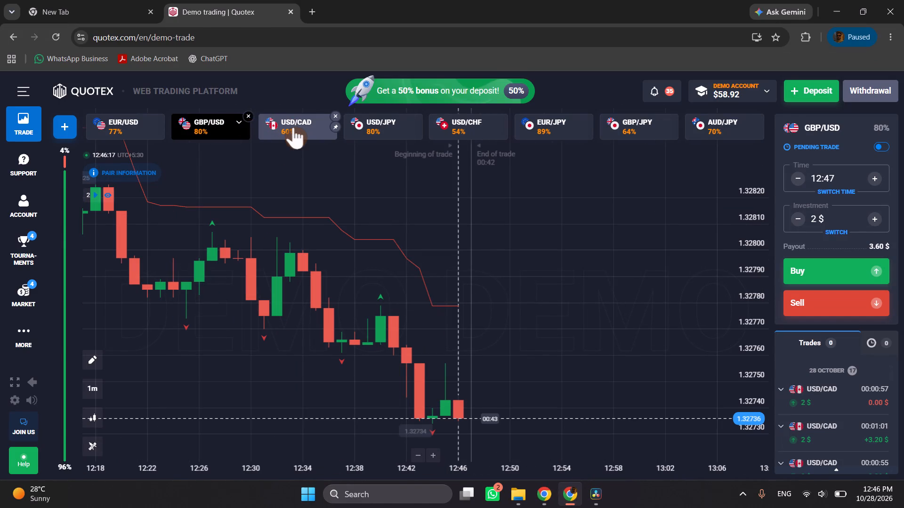
{"action": "left_click", "coordinate": [293, 127]}
{"action": "left_click", "coordinate": [378, 127]}
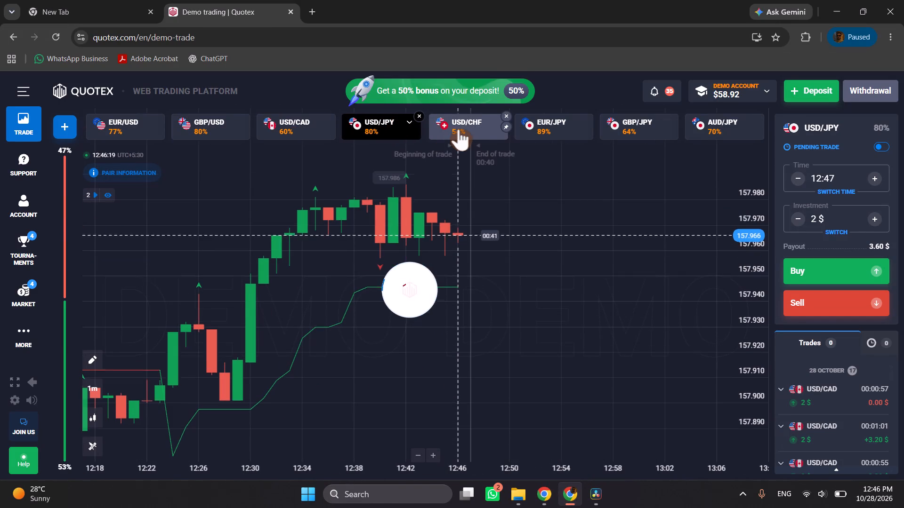
{"action": "left_click", "coordinate": [459, 129]}
{"action": "left_click", "coordinate": [537, 129]}
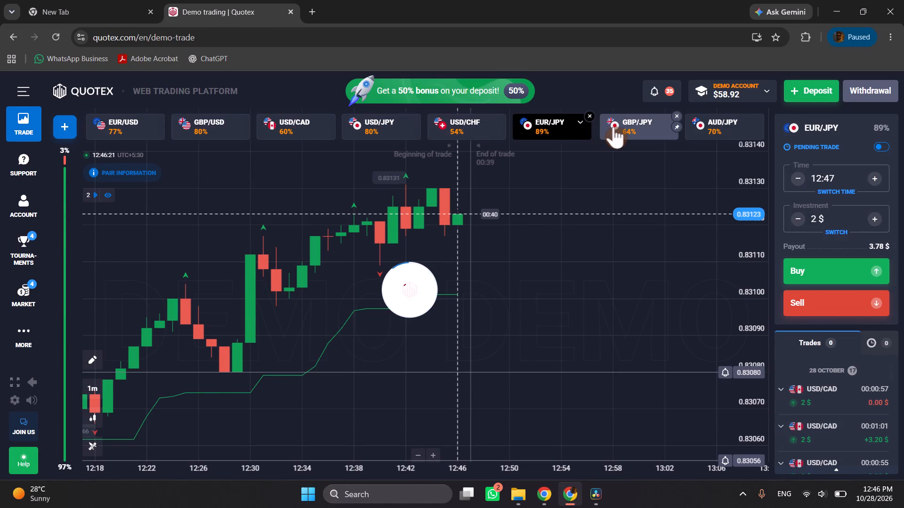
{"action": "left_click", "coordinate": [613, 127]}
{"action": "left_click", "coordinate": [710, 135]}
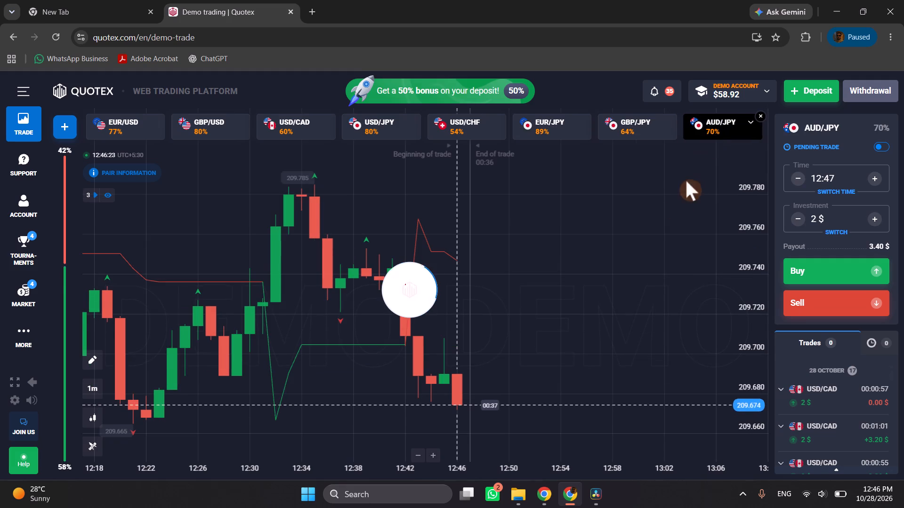
Switch to DaVinci Resolve and place the Create_Al_Hidaya clip on V1 just after the Oct 24, 2026 (1).mp4 clip.
{"action": "left_click", "coordinate": [597, 490]}
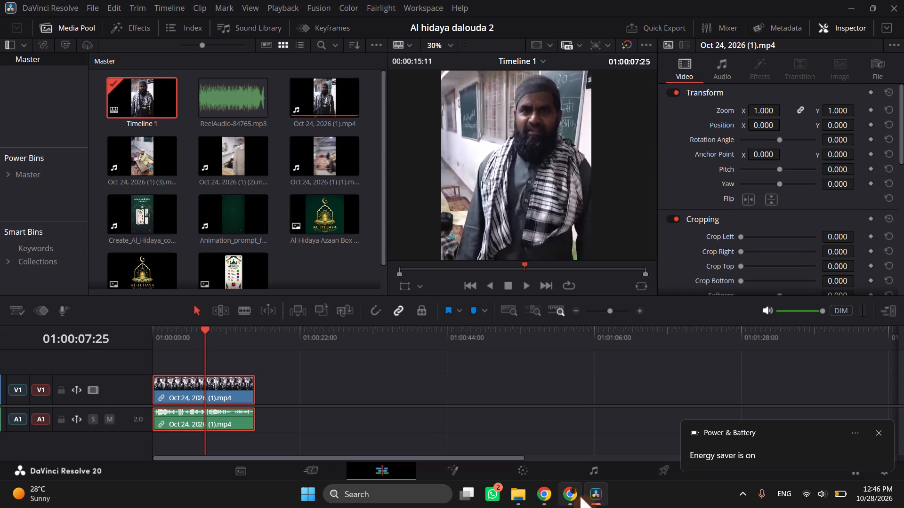
{"action": "left_click", "coordinate": [600, 489]}
{"action": "left_click", "coordinate": [600, 489]}
{"action": "left_click_drag", "start_coordinate": [192, 349], "coordinate": [139, 341]}
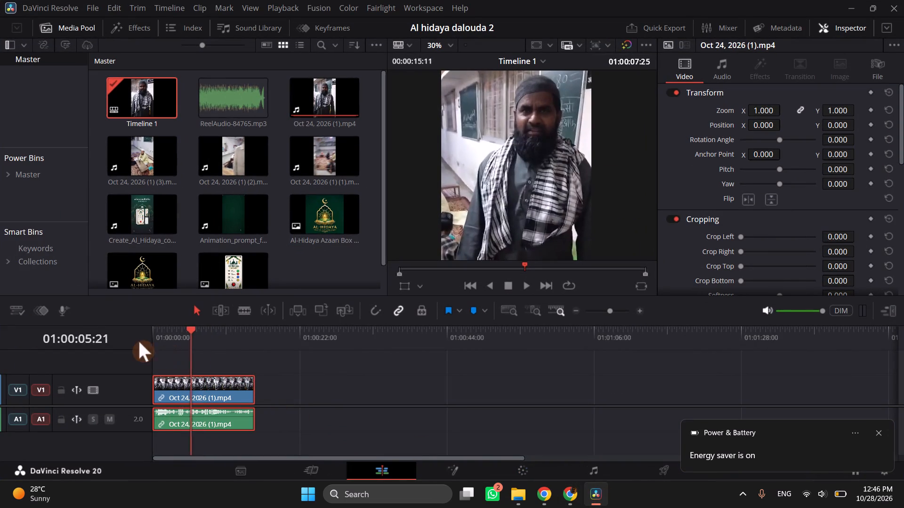
{"action": "left_click_drag", "start_coordinate": [139, 341], "coordinate": [129, 341]}
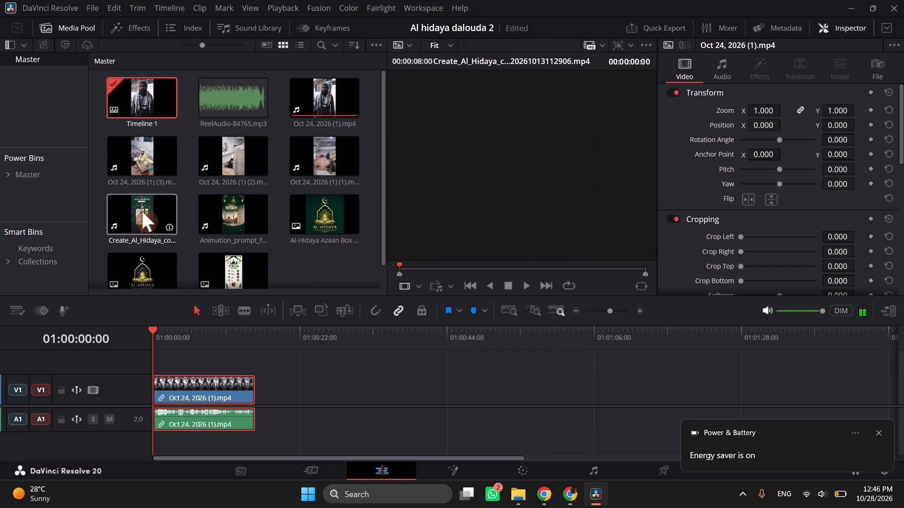
{"action": "left_click_drag", "start_coordinate": [143, 212], "coordinate": [294, 402]}
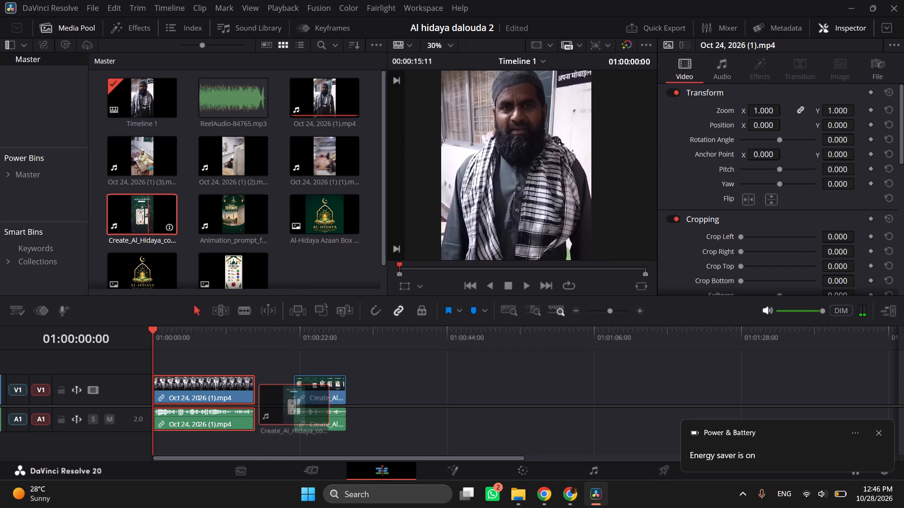
{"action": "left_click_drag", "start_coordinate": [294, 402], "coordinate": [293, 402]}
{"action": "left_click_drag", "start_coordinate": [303, 396], "coordinate": [271, 396]}
Play the start of the Create_Al_Hidaya clip and trim its beginning to about 01:00:17:20.
{"action": "left_click", "coordinate": [264, 390]}
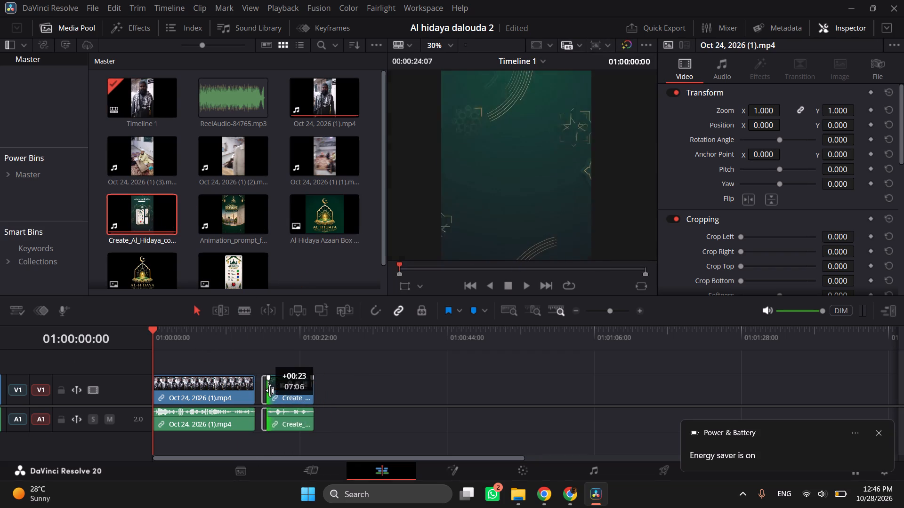
{"action": "left_click_drag", "start_coordinate": [263, 346], "coordinate": [265, 339]}
{"action": "key", "text": "space"}
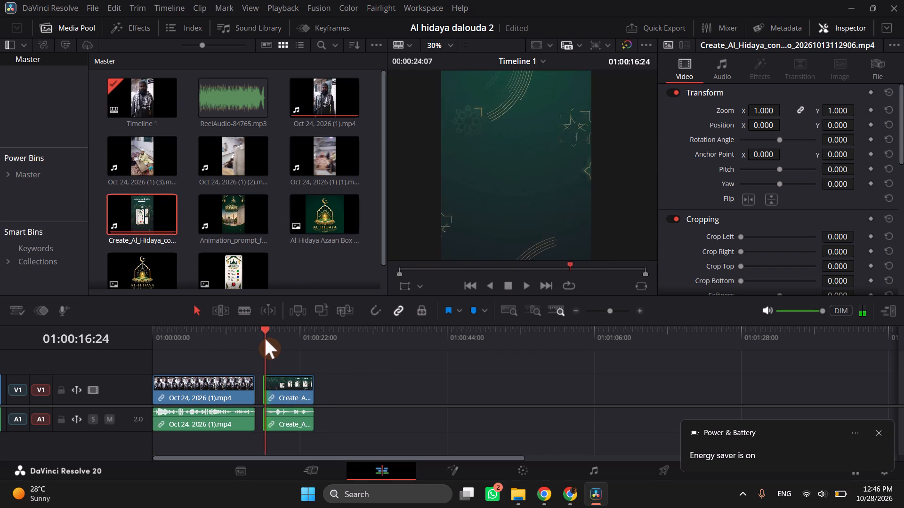
{"action": "key", "text": "space"}
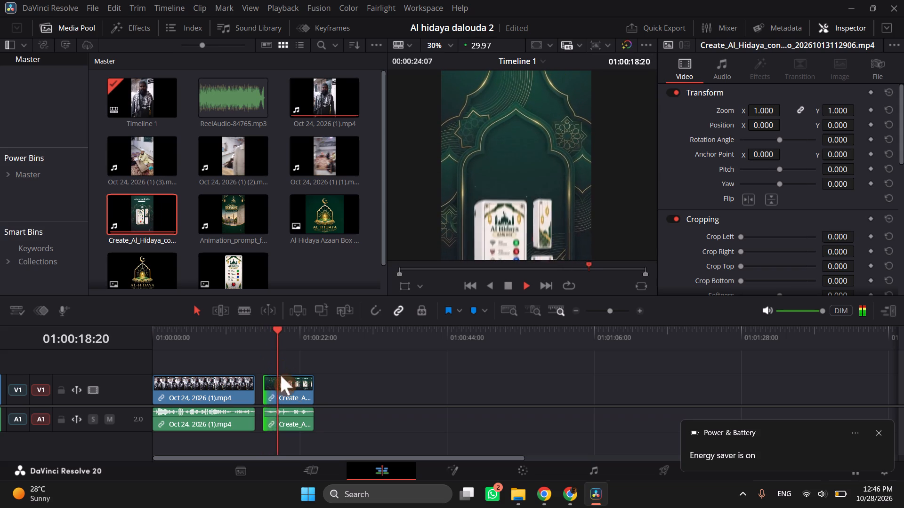
{"action": "left_click", "coordinate": [271, 333]}
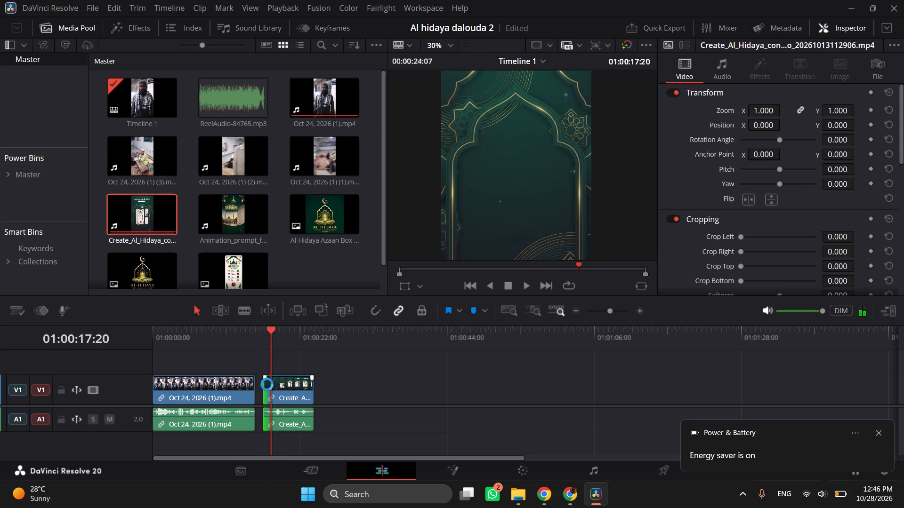
{"action": "left_click_drag", "start_coordinate": [267, 386], "coordinate": [274, 384]}
Move the trimmed Create_Al_Hidaya clip against the end of the Oct 24 clip to close the gap.
{"action": "left_click_drag", "start_coordinate": [288, 389], "coordinate": [272, 387]}
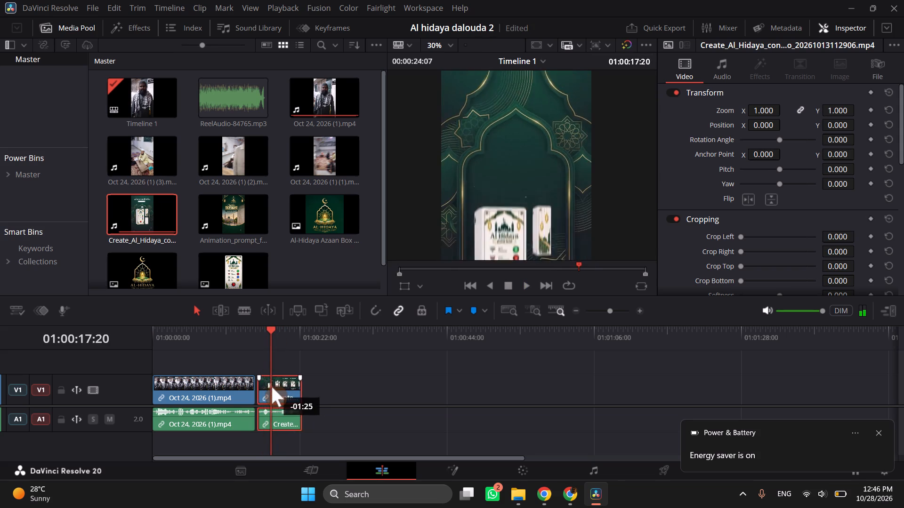
{"action": "left_click_drag", "start_coordinate": [272, 387], "coordinate": [273, 388]}
Start playback from the beginning of the timeline and change audio track A1 to mono (1.0).
{"action": "left_click_drag", "start_coordinate": [179, 338], "coordinate": [146, 342]}
{"action": "key", "text": "space"}
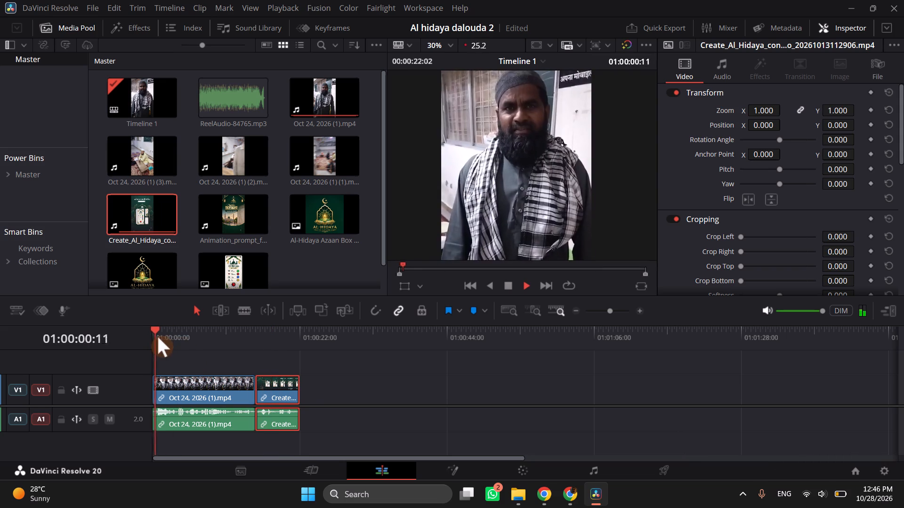
{"action": "right_click", "coordinate": [133, 418]}
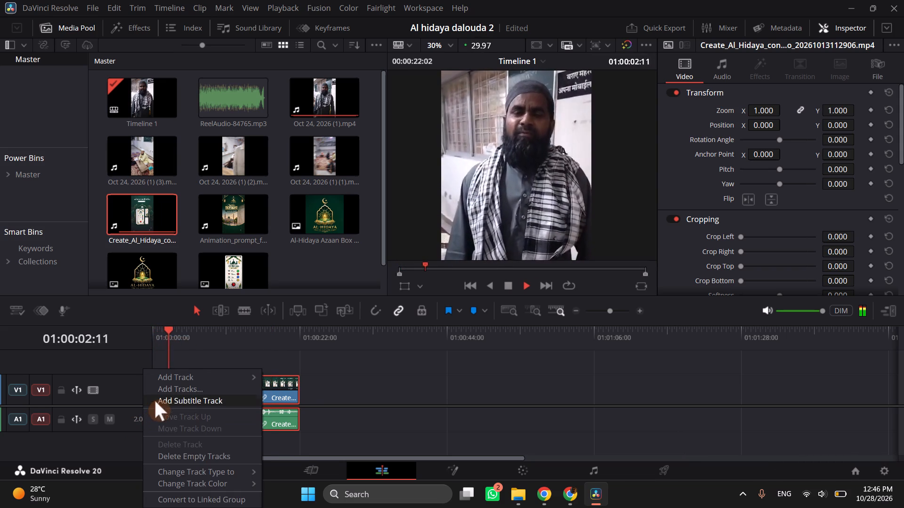
{"action": "left_click", "coordinate": [293, 428]}
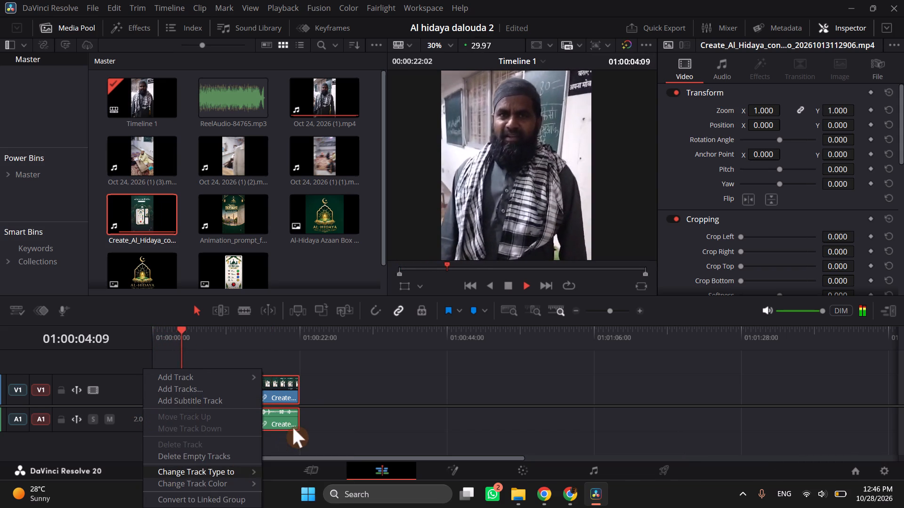
Switch to the Chrome window with YouTube and pause the playing naat video.
{"action": "left_click", "coordinate": [547, 490]}
{"action": "double_click", "coordinate": [422, 300]}
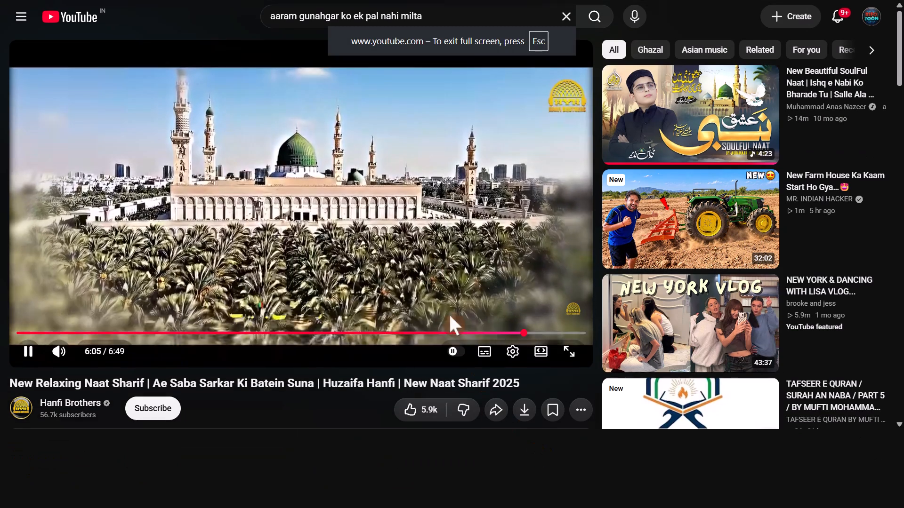
{"action": "left_click", "coordinate": [426, 248]}
{"action": "double_click", "coordinate": [474, 334]}
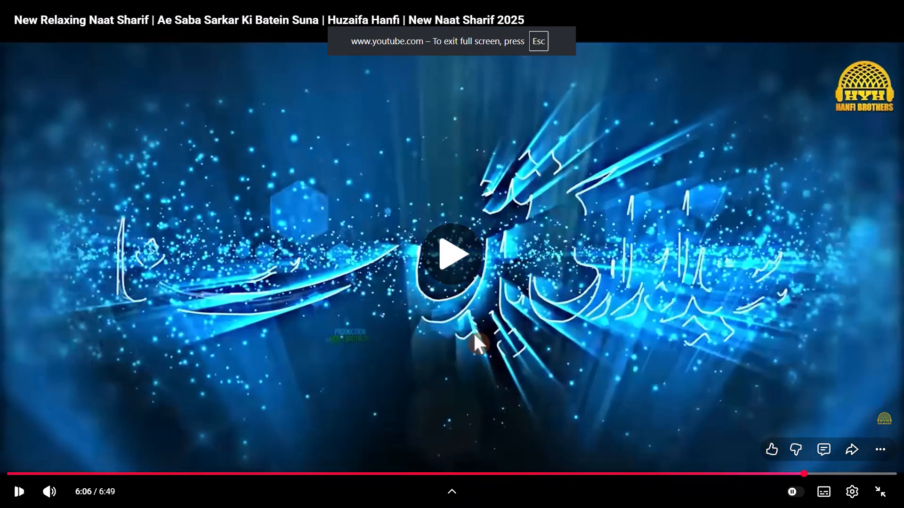
{"action": "double_click", "coordinate": [462, 309]}
{"action": "left_click", "coordinate": [312, 252]}
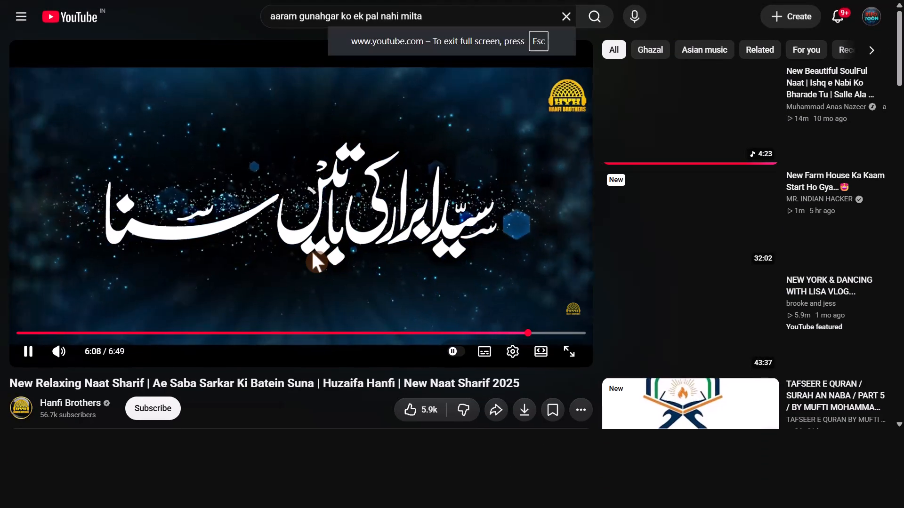
{"action": "double_click", "coordinate": [374, 284]}
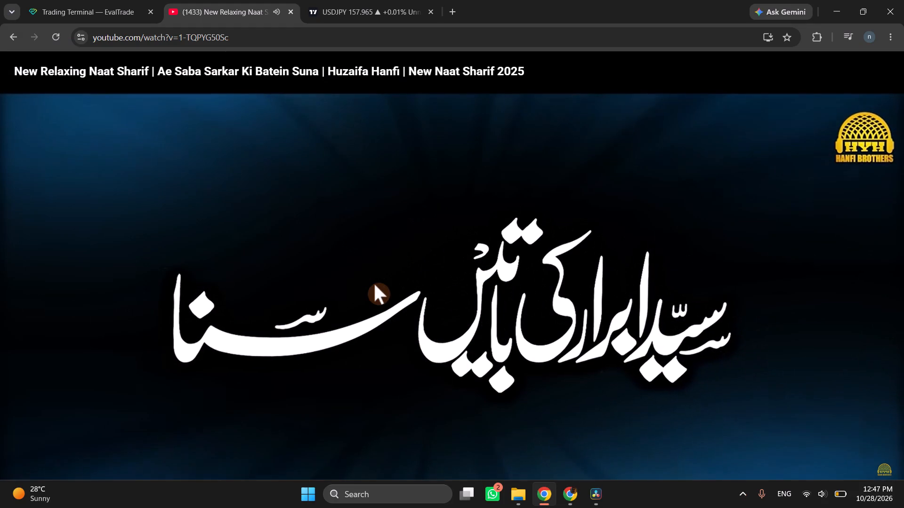
{"action": "key", "text": "space"}
Return to DaVinci Resolve and fit the whole vertical frame in the timeline viewer.
{"action": "left_click", "coordinate": [574, 500]}
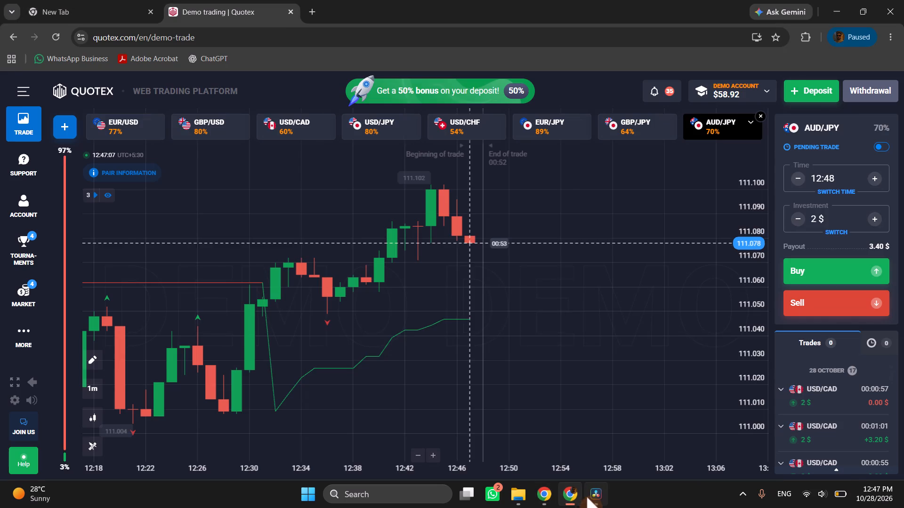
{"action": "left_click", "coordinate": [587, 497]}
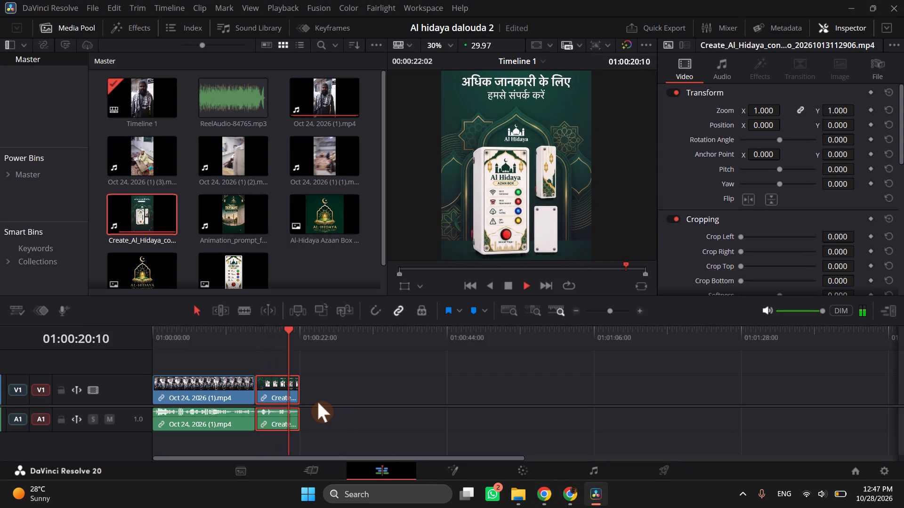
{"action": "scroll", "coordinate": [501, 203], "scroll_direction": "down", "scroll_amount": 6}
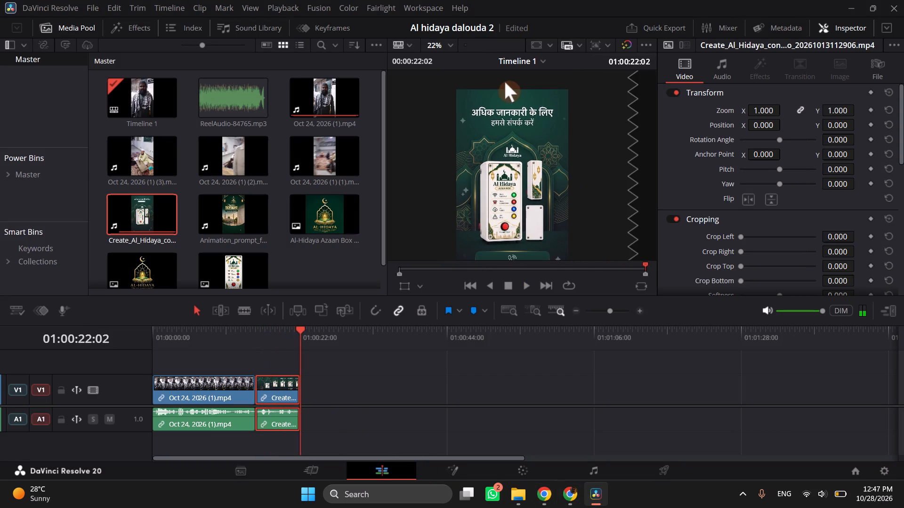
{"action": "left_click", "coordinate": [444, 43]}
{"action": "left_click", "coordinate": [446, 60]}
Play the timeline across the cut between the Oct 24 clip and the Create_Al_Hidaya clip.
{"action": "left_click", "coordinate": [230, 328]}
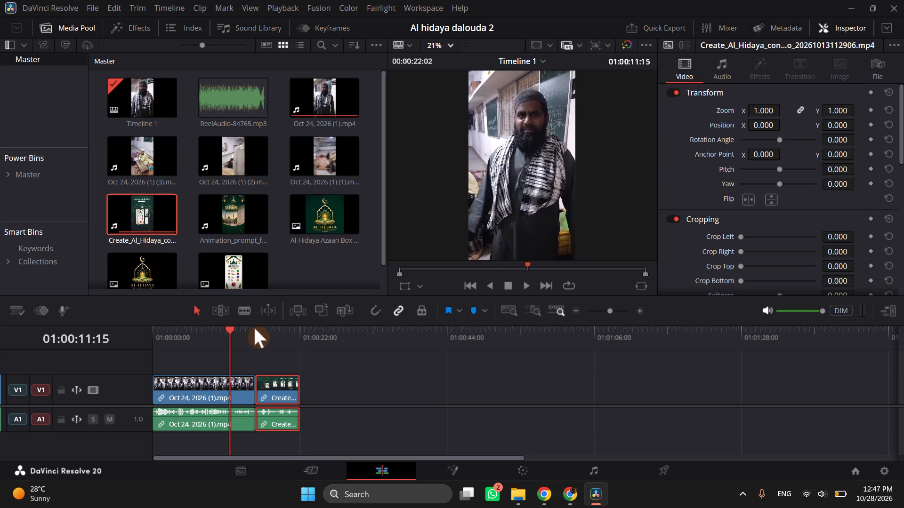
{"action": "left_click", "coordinate": [254, 328]}
{"action": "left_click", "coordinate": [242, 333]}
{"action": "key", "text": "space"}
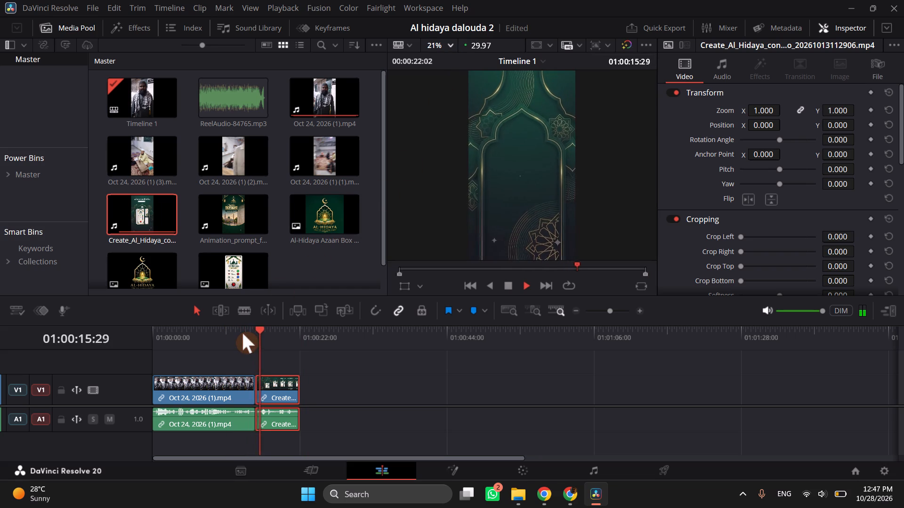
{"action": "key", "text": "space"}
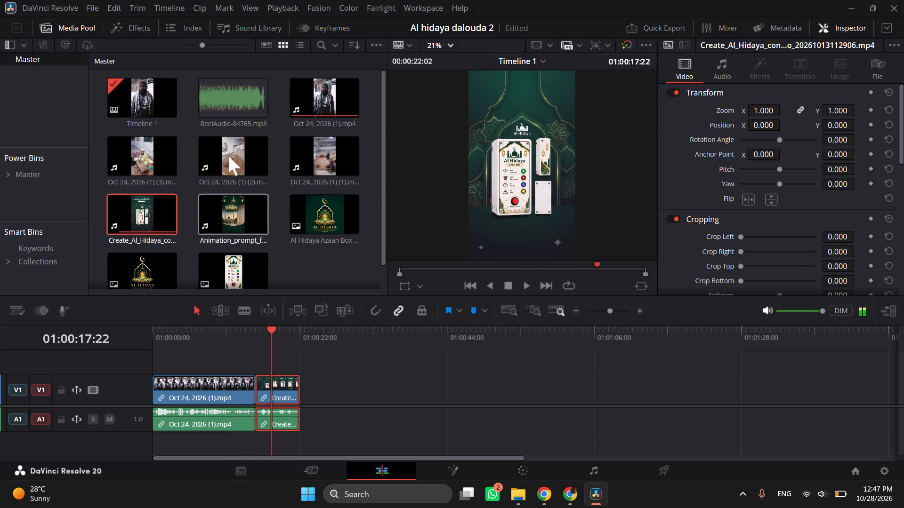
Add ReelAudio-84765.mp3 to a new audio track A2, aligned with the start of the timeline.
{"action": "left_click_drag", "start_coordinate": [236, 87], "coordinate": [345, 411]}
{"action": "left_click_drag", "start_coordinate": [376, 414], "coordinate": [369, 432]}
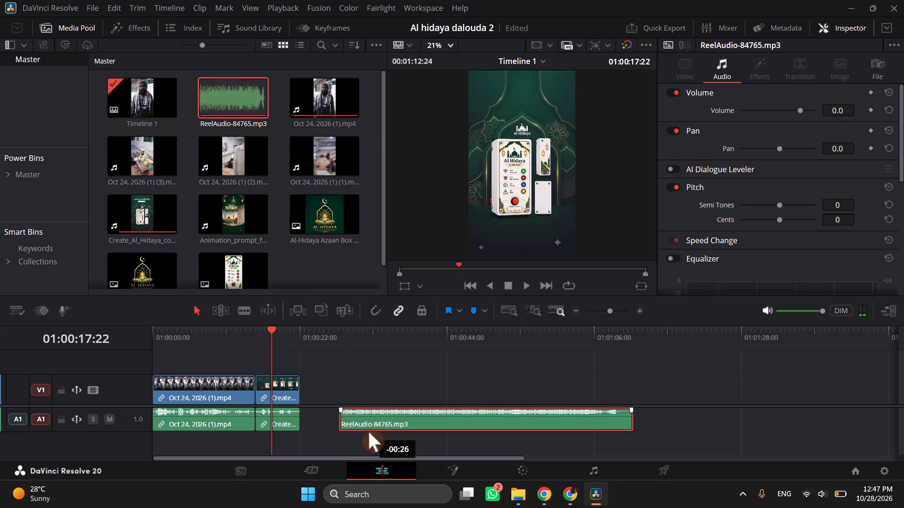
{"action": "left_click_drag", "start_coordinate": [369, 432], "coordinate": [177, 442]}
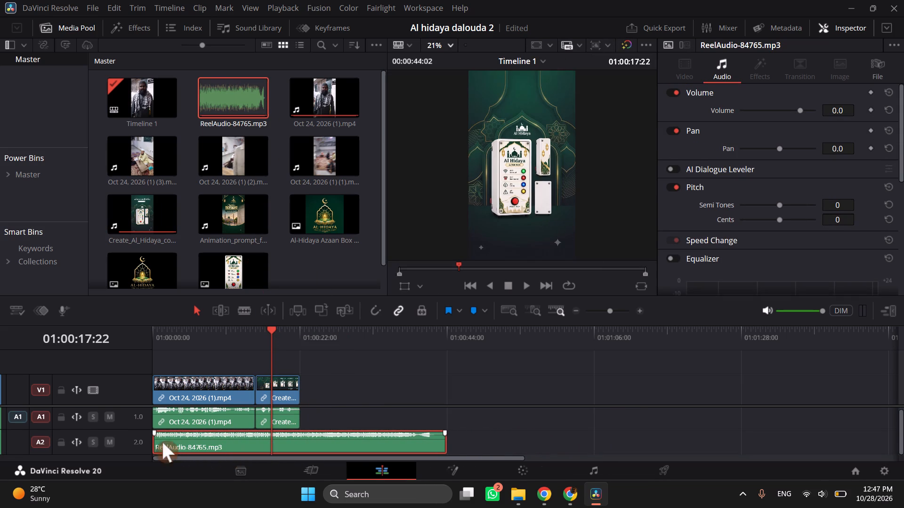
Change audio track A2 to mono (1.0).
{"action": "right_click", "coordinate": [141, 443]}
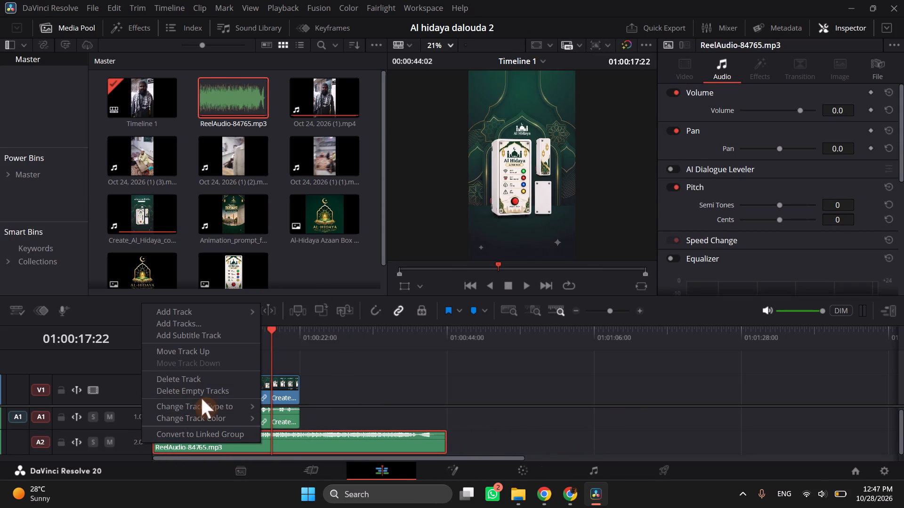
{"action": "left_click", "coordinate": [204, 404]}
{"action": "left_click", "coordinate": [280, 406]}
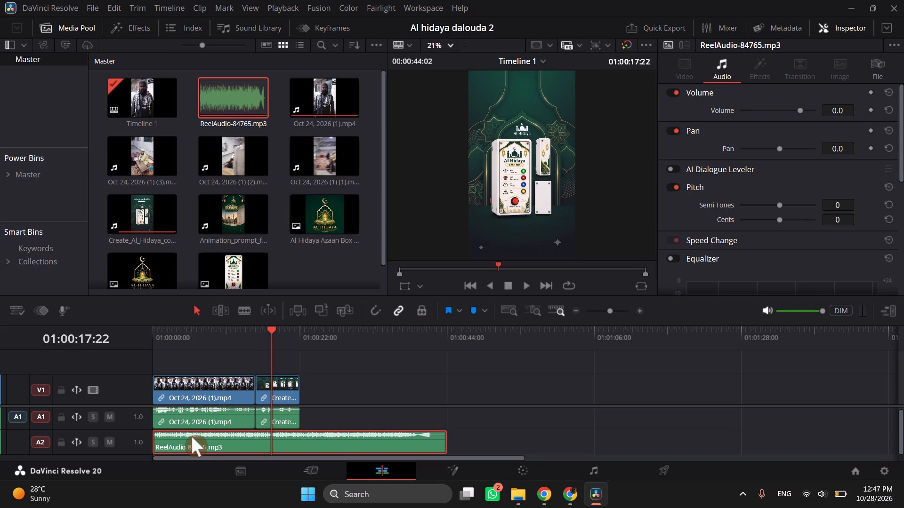
Play the opening with the added audio and move the ReelAudio clip on A2 to start at about 01:00:13:00.
{"action": "left_click_drag", "start_coordinate": [169, 333], "coordinate": [142, 342]}
{"action": "key", "text": "space"}
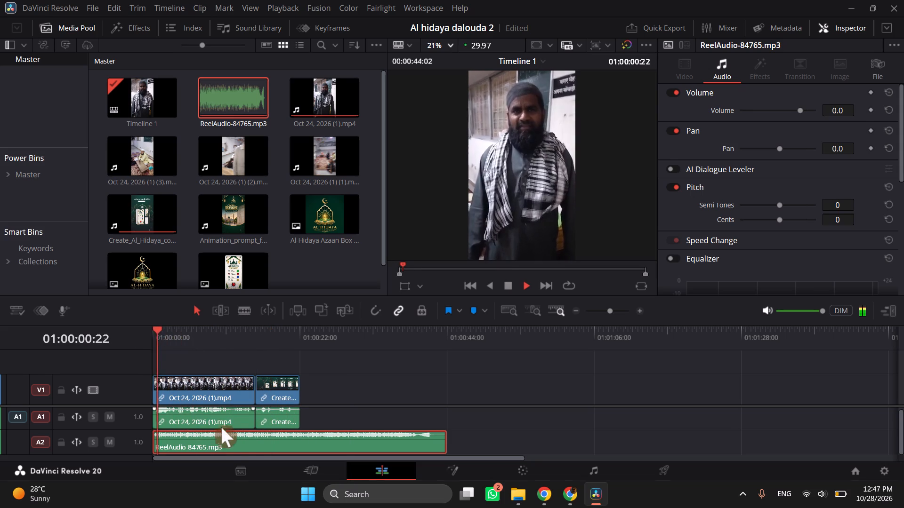
{"action": "key", "text": "space"}
{"action": "left_click_drag", "start_coordinate": [210, 446], "coordinate": [314, 443]}
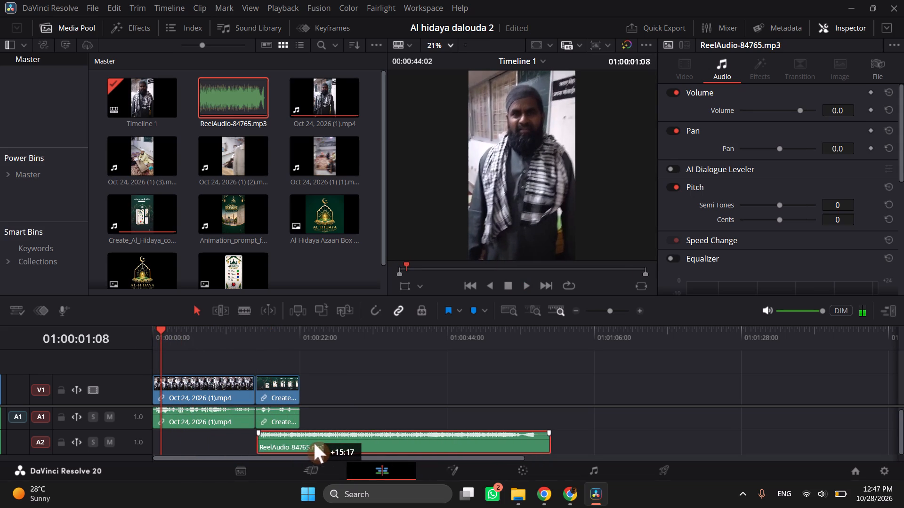
{"action": "left_click_drag", "start_coordinate": [314, 443], "coordinate": [296, 444]}
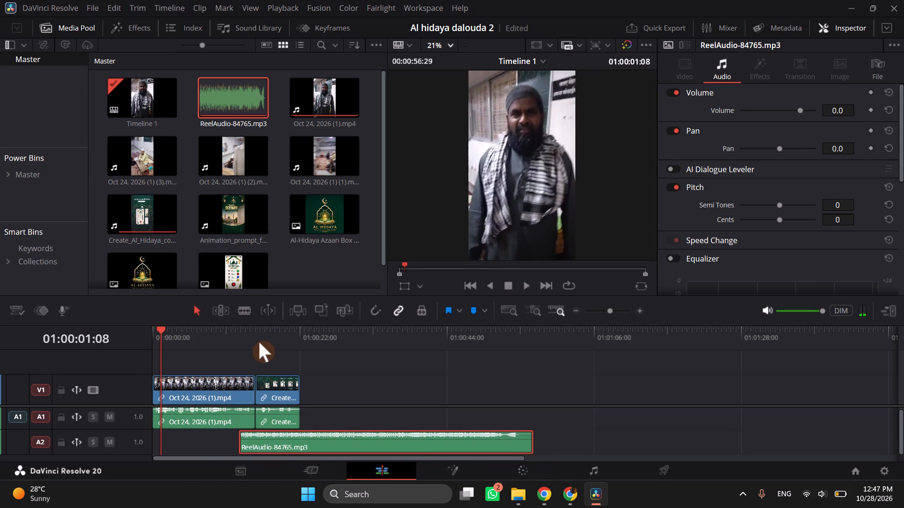
Trim the start of the ReelAudio clip on A2 to the cut between the two video clips, at 01:00:15:06.
{"action": "left_click", "coordinate": [258, 338]}
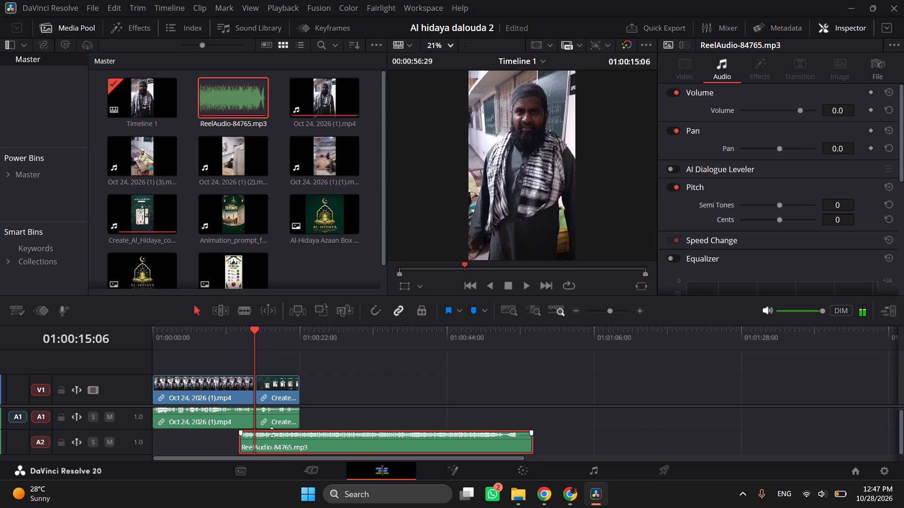
{"action": "left_click_drag", "start_coordinate": [244, 440], "coordinate": [261, 450]}
{"action": "left_click", "coordinate": [302, 321]}
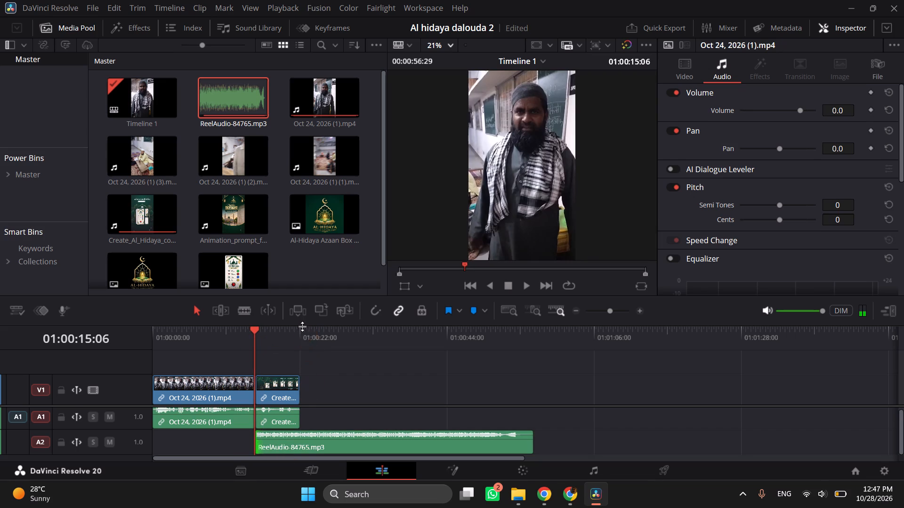
Split the ReelAudio clip at the end of the video, 01:00:22:02, and delete the part after it.
{"action": "left_click_drag", "start_coordinate": [307, 335], "coordinate": [300, 332]}
{"action": "left_click", "coordinate": [314, 443]}
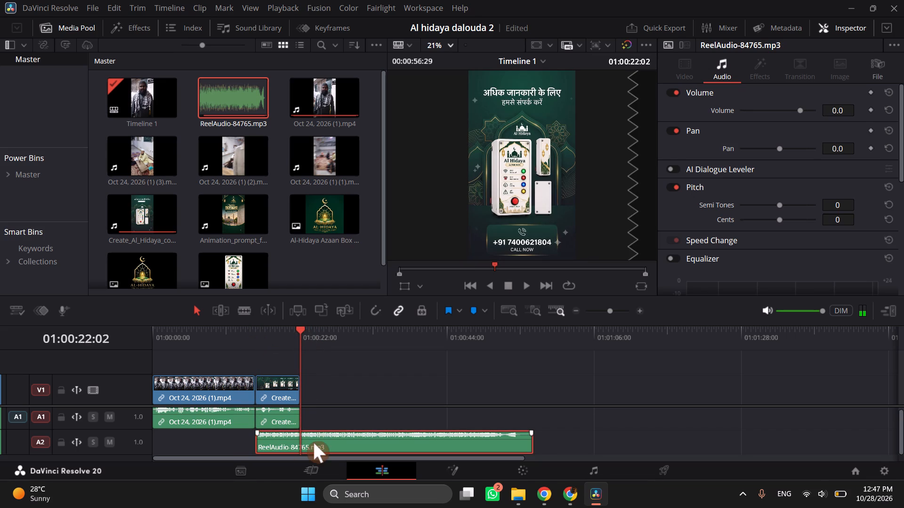
{"action": "key", "text": "ctrl+b"}
{"action": "double_click", "coordinate": [321, 437], "text": "ctrl"}
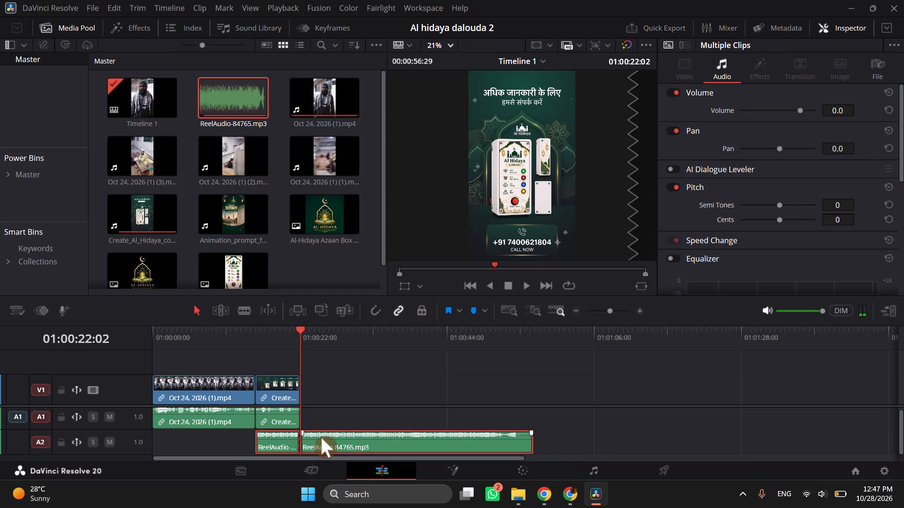
{"action": "key", "text": "BackSpace"}
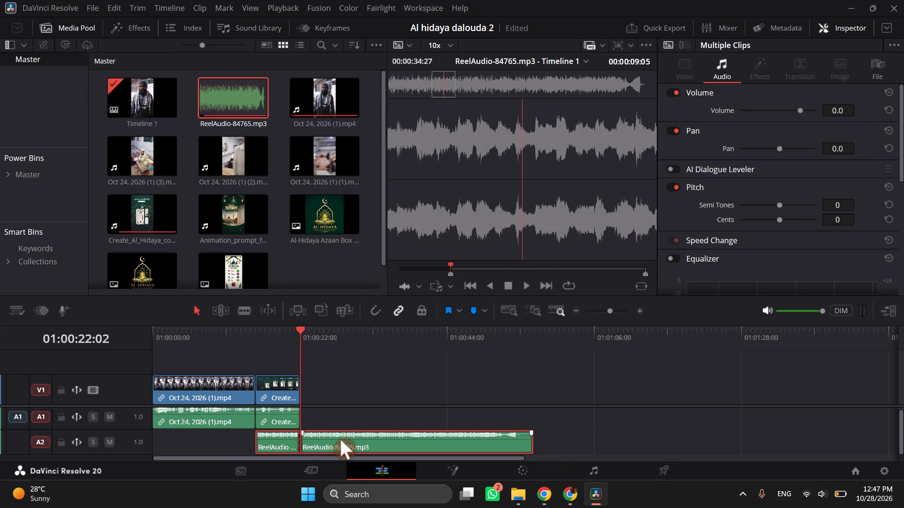
{"action": "left_click", "coordinate": [340, 439]}
{"action": "left_click", "coordinate": [335, 413]}
{"action": "left_click", "coordinate": [337, 435]}
{"action": "key", "text": "BackSpace"}
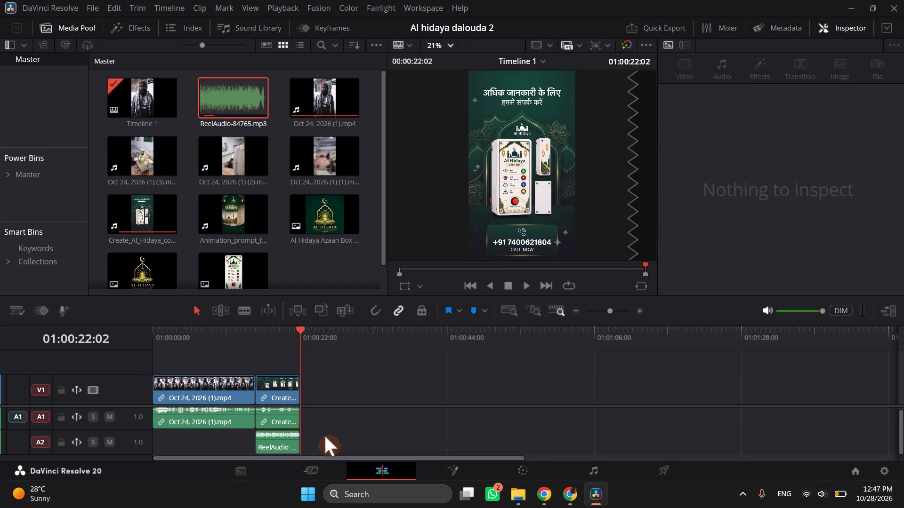
Play the timeline from about 01:00:07:00 through the cut to the end of the video.
{"action": "left_click", "coordinate": [199, 332]}
{"action": "key", "text": "space"}
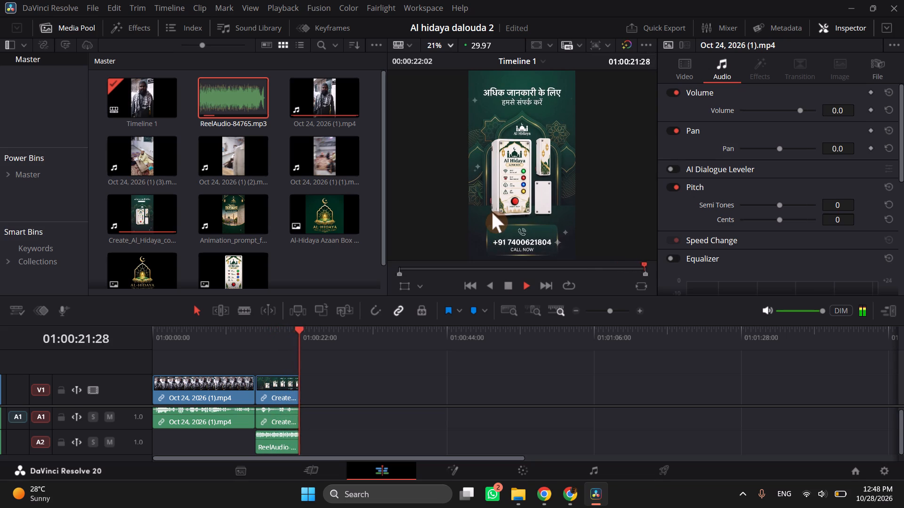
Extend the start of the ReelAudio clip on A2 back to about 01:00:13:00, under the Oct 24 clip.
{"action": "left_click_drag", "start_coordinate": [608, 313], "coordinate": [615, 313]}
{"action": "left_click", "coordinate": [426, 442]}
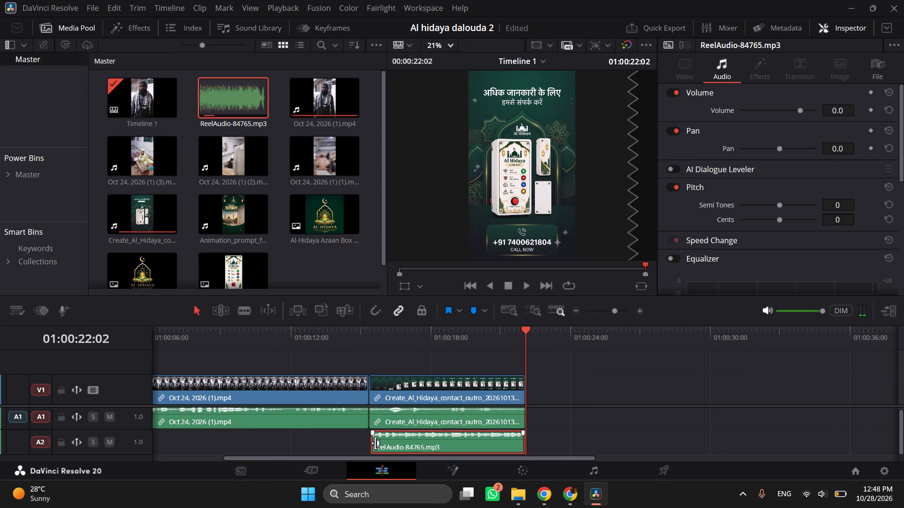
{"action": "left_click_drag", "start_coordinate": [375, 443], "coordinate": [267, 444]}
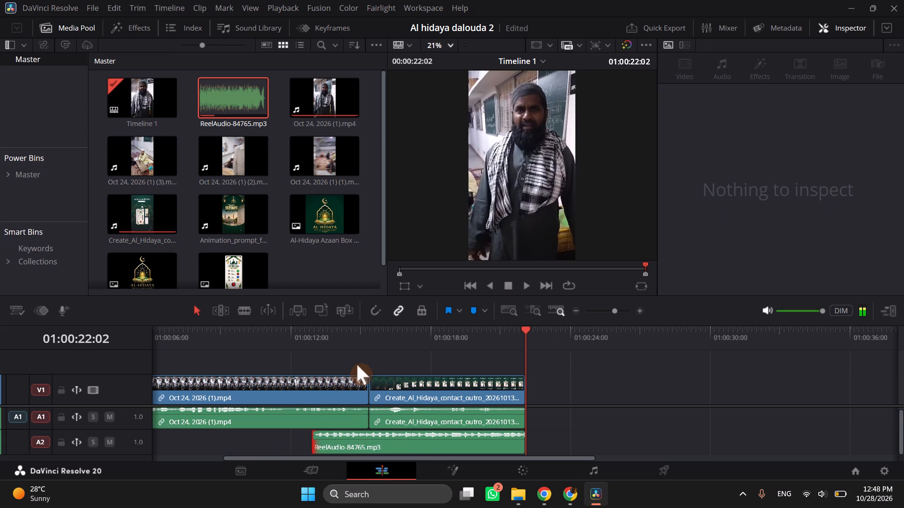
Split the ReelAudio clip on A2 at the video cut, 01:00:15:10.
{"action": "left_click_drag", "start_coordinate": [373, 343], "coordinate": [369, 344]}
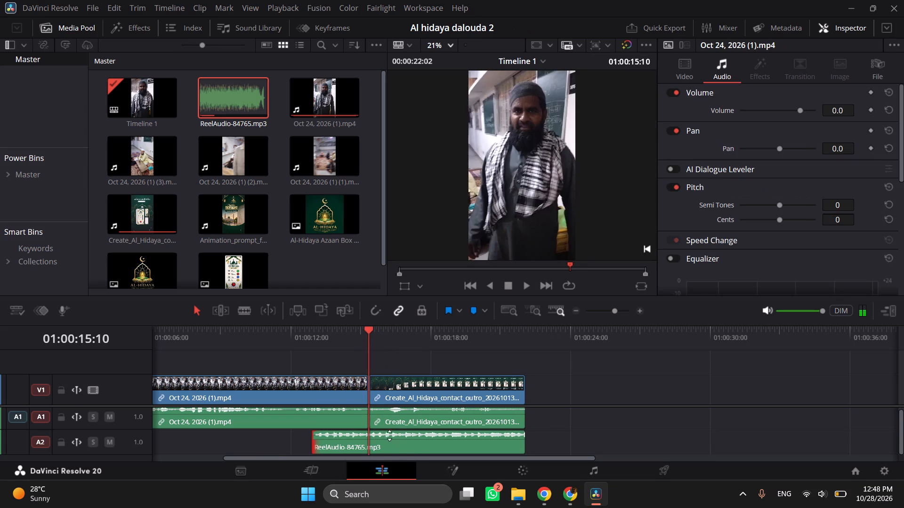
{"action": "left_click", "coordinate": [391, 438]}
{"action": "key", "text": "ctrl+b"}
Move the short ReelAudio piece before the cut to the timeline start and extend its end to the video cut.
{"action": "left_click", "coordinate": [325, 440]}
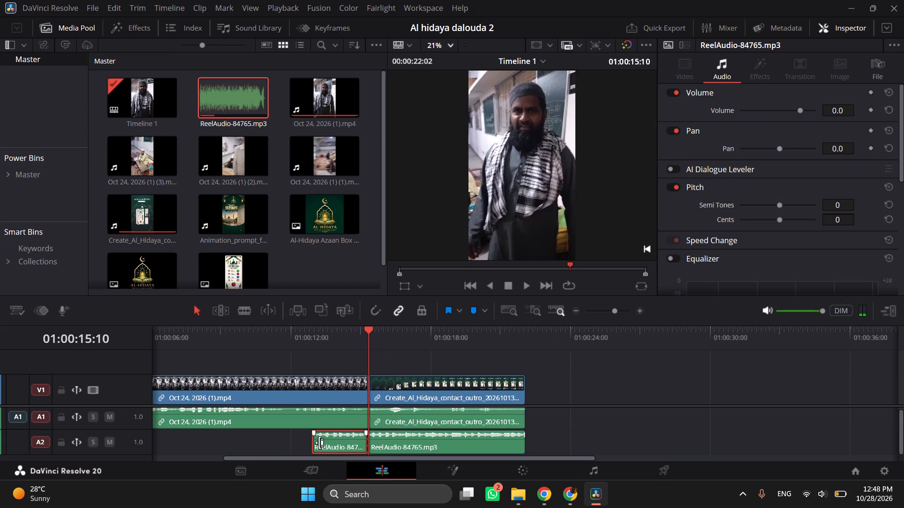
{"action": "left_click_drag", "start_coordinate": [315, 443], "coordinate": [104, 447]}
{"action": "left_click", "coordinate": [309, 439]}
{"action": "left_click", "coordinate": [333, 440]}
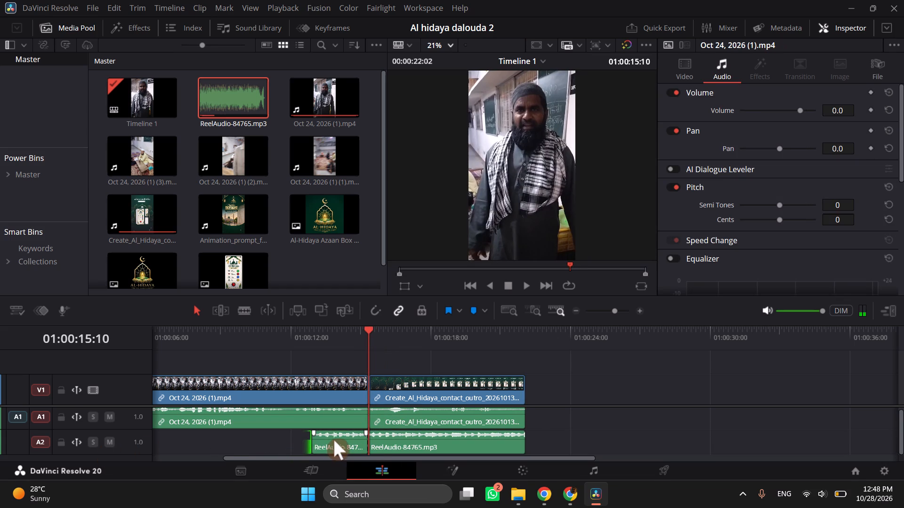
{"action": "left_click_drag", "start_coordinate": [339, 438], "coordinate": [338, 440]}
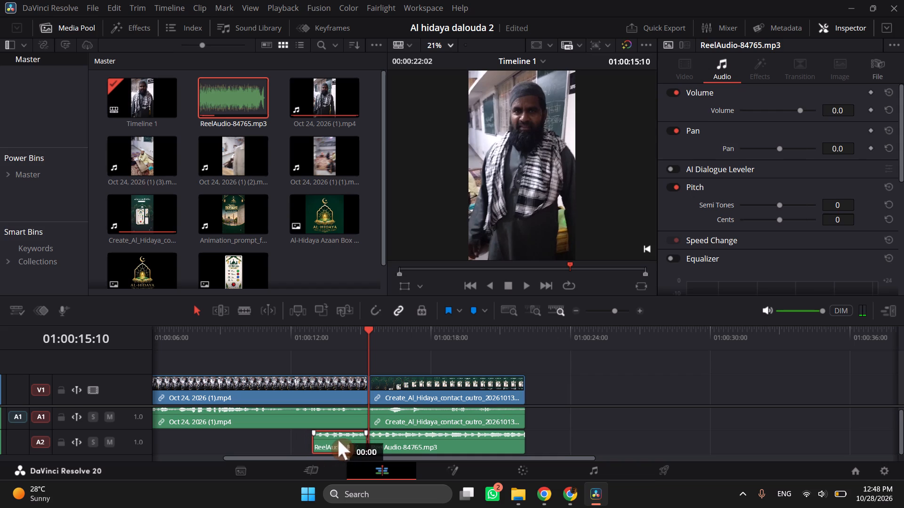
{"action": "left_click_drag", "start_coordinate": [338, 440], "coordinate": [134, 439]}
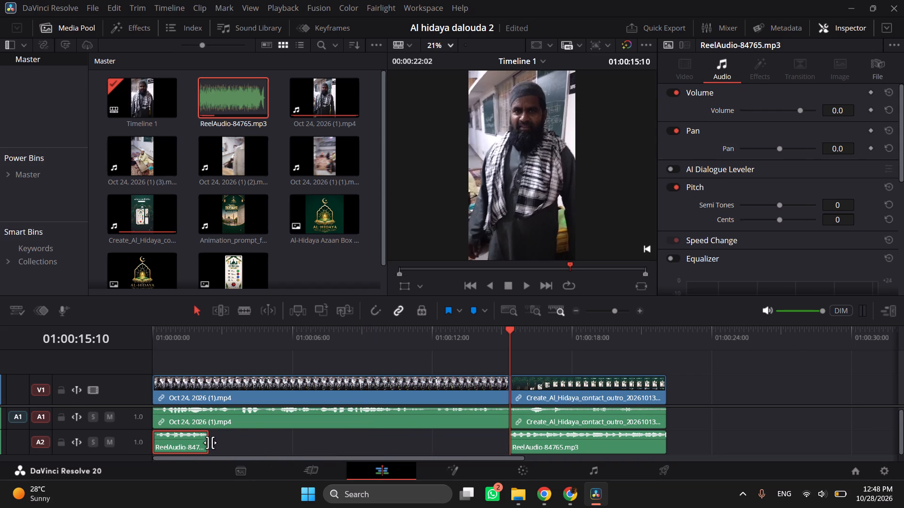
{"action": "left_click_drag", "start_coordinate": [210, 443], "coordinate": [508, 432]}
Lower the volume of the ReelAudio clip under the Oct 24 clip to -16.6.
{"action": "left_click", "coordinate": [477, 441]}
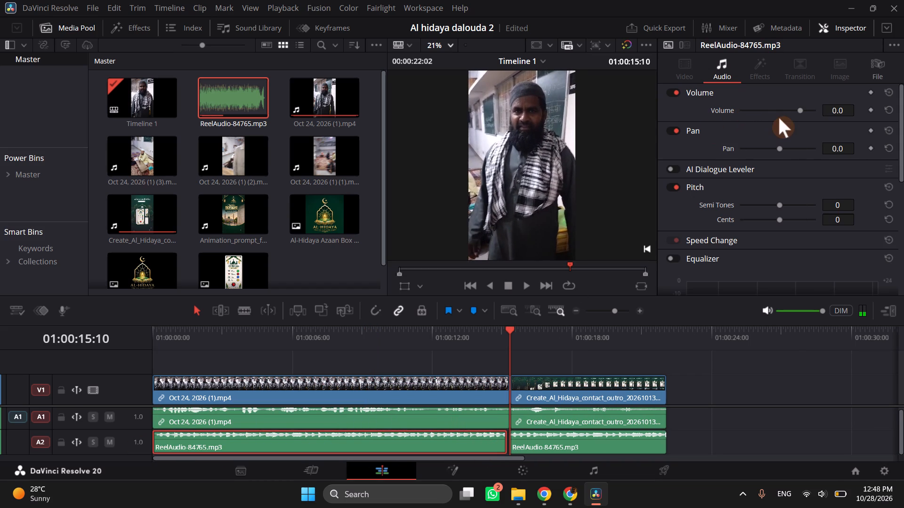
{"action": "left_click_drag", "start_coordinate": [783, 108], "coordinate": [789, 111]}
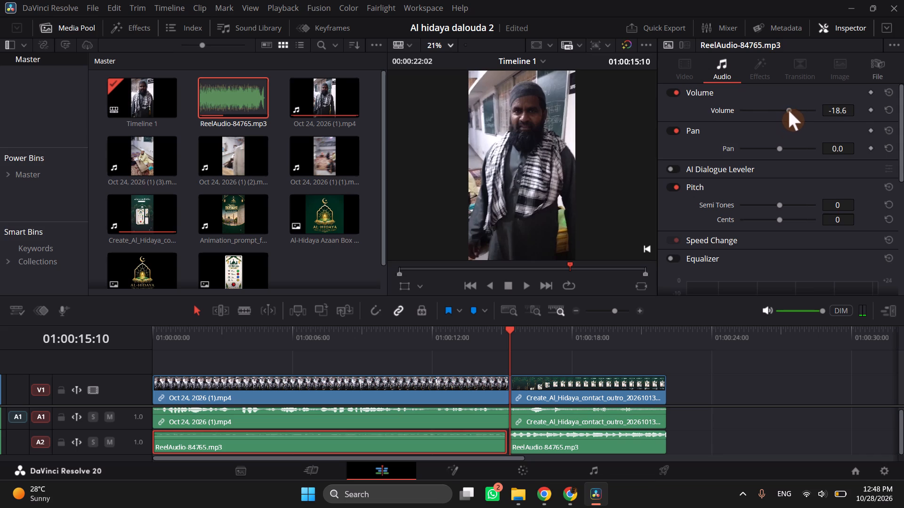
{"action": "left_click_drag", "start_coordinate": [789, 111], "coordinate": [790, 111]}
Play the timeline from the start and replay the passage across the cut to check the background audio level.
{"action": "left_click_drag", "start_coordinate": [257, 347], "coordinate": [125, 331]}
{"action": "key", "text": "space"}
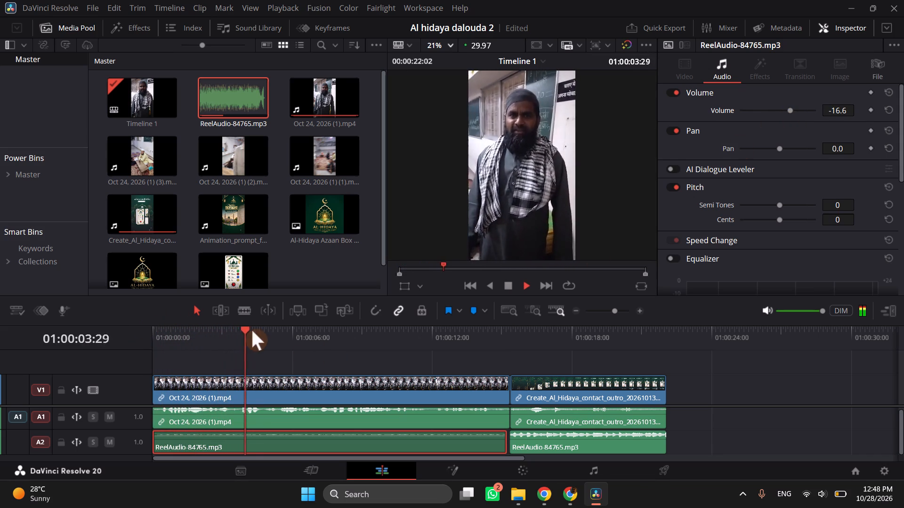
{"action": "left_click", "coordinate": [507, 443]}
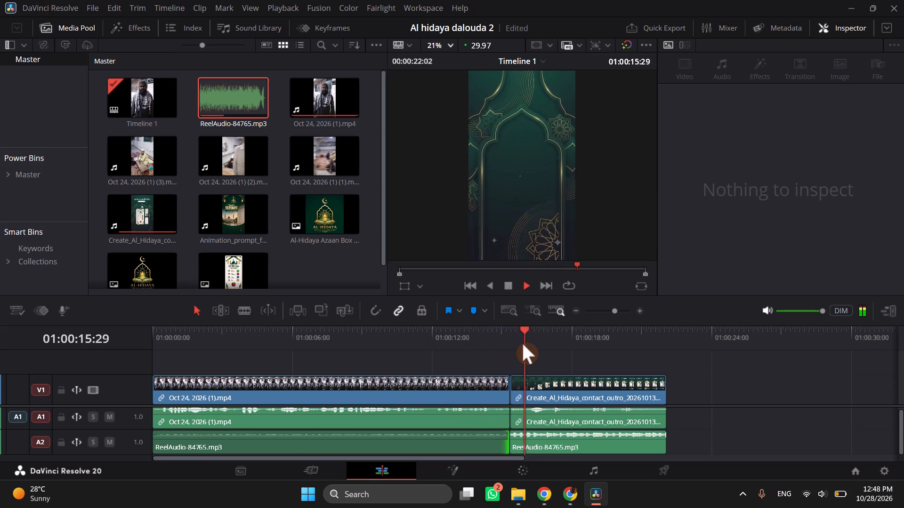
{"action": "left_click", "coordinate": [482, 331]}
{"action": "key", "text": "space"}
{"action": "key", "text": "space"}
{"action": "key", "text": "space"}
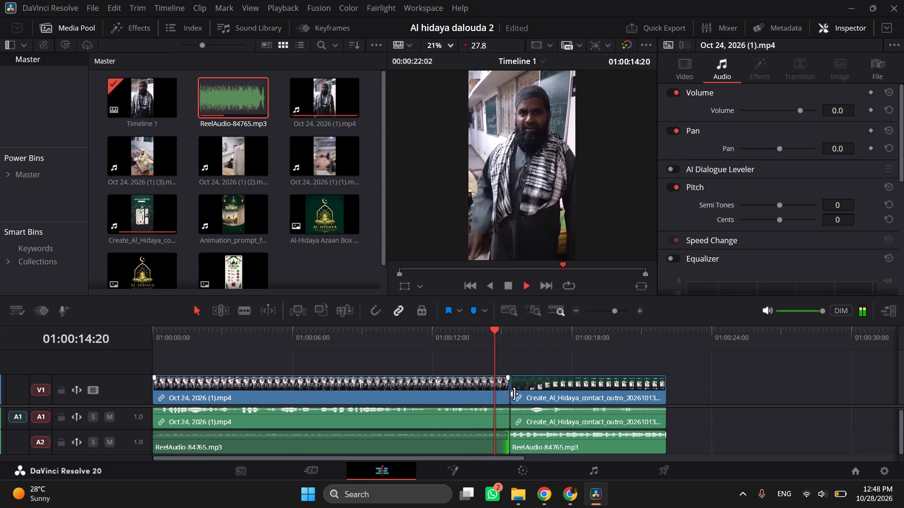
Move the second ReelAudio clip to start at about 01:00:14:20 and extend its end to the end of the video.
{"action": "left_click_drag", "start_coordinate": [577, 444], "coordinate": [565, 442]}
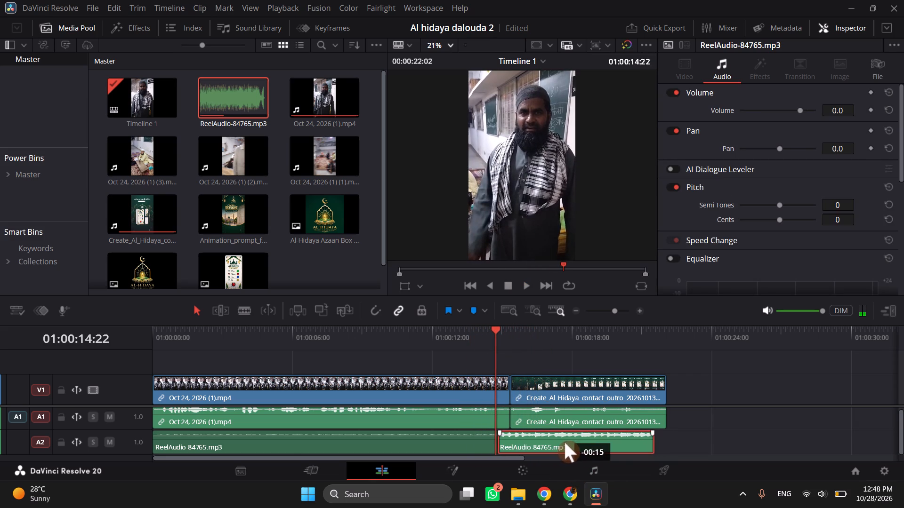
{"action": "left_click_drag", "start_coordinate": [565, 442], "coordinate": [561, 442]}
{"action": "left_click_drag", "start_coordinate": [648, 442], "coordinate": [665, 440]}
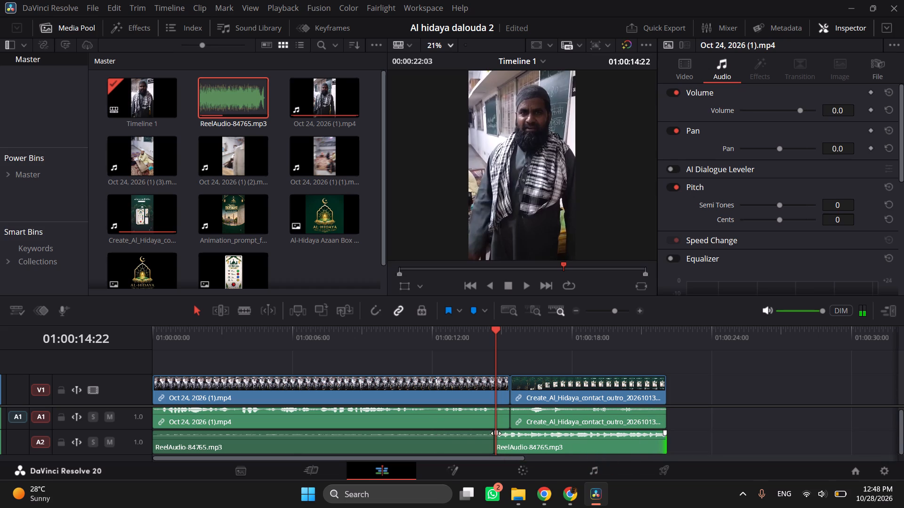
Drag out a short fade-in at the start of the second ReelAudio clip on A2.
{"action": "left_click_drag", "start_coordinate": [498, 429], "coordinate": [503, 429]}
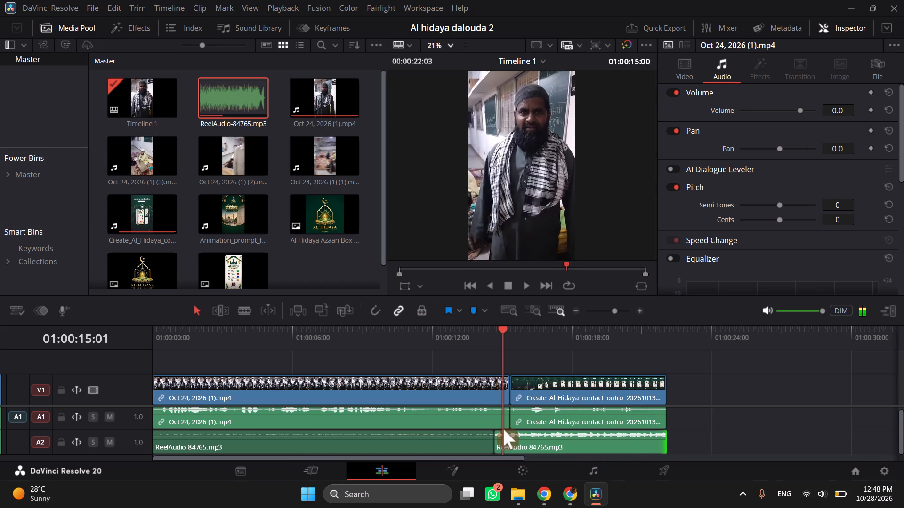
{"action": "left_click_drag", "start_coordinate": [503, 429], "coordinate": [493, 431]}
{"action": "left_click_drag", "start_coordinate": [498, 434], "coordinate": [514, 432]}
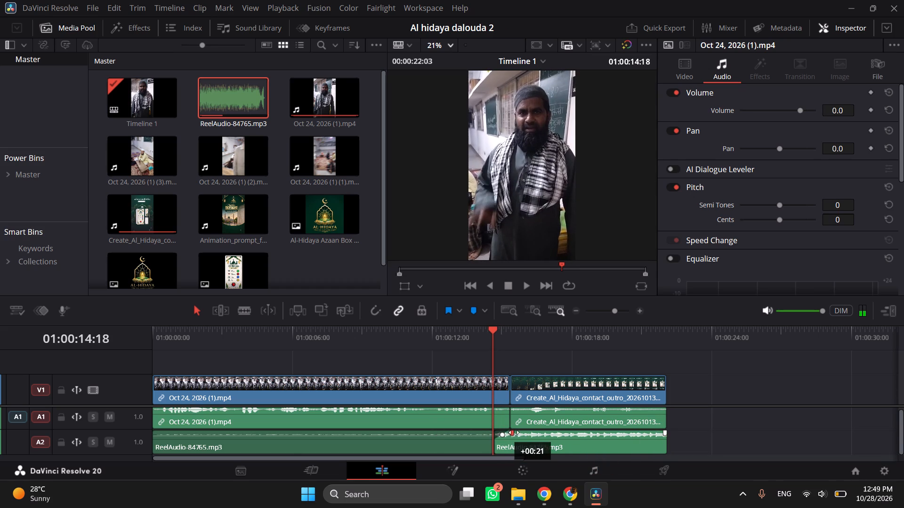
{"action": "left_click_drag", "start_coordinate": [514, 432], "coordinate": [517, 430]}
Play the timeline across the join between the two ReelAudio clips through to the outro.
{"action": "key", "text": "space"}
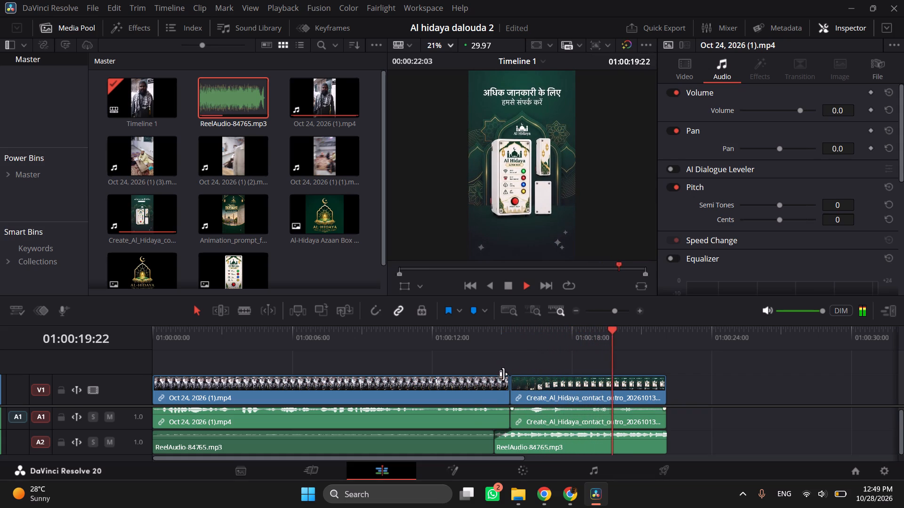
{"action": "left_click", "coordinate": [474, 337]}
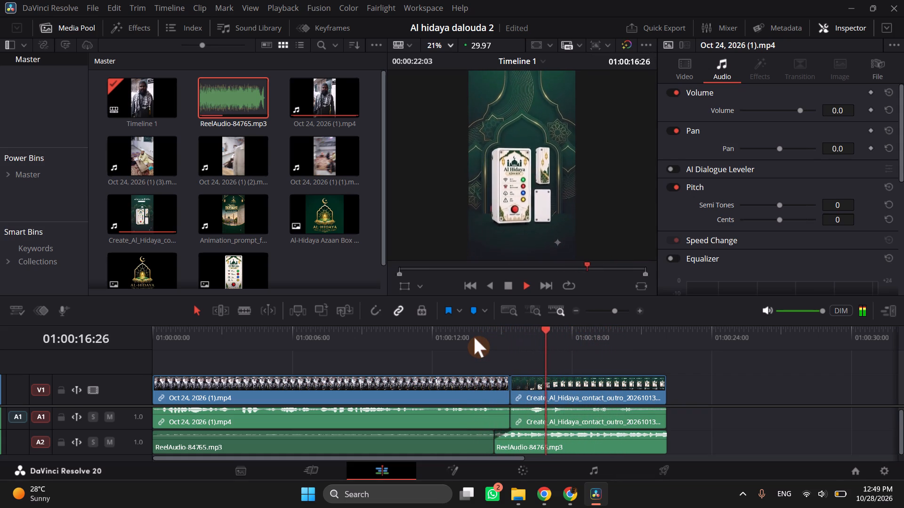
Play the opening of the Oct 24 clip from the timeline start several times to find where the product image fits.
{"action": "left_click", "coordinate": [613, 308]}
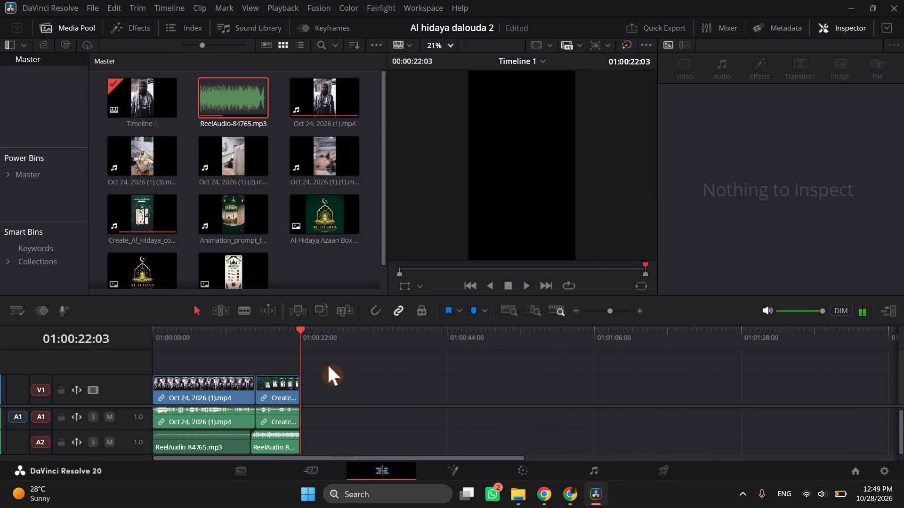
{"action": "left_click_drag", "start_coordinate": [220, 344], "coordinate": [105, 337]}
{"action": "key", "text": "space"}
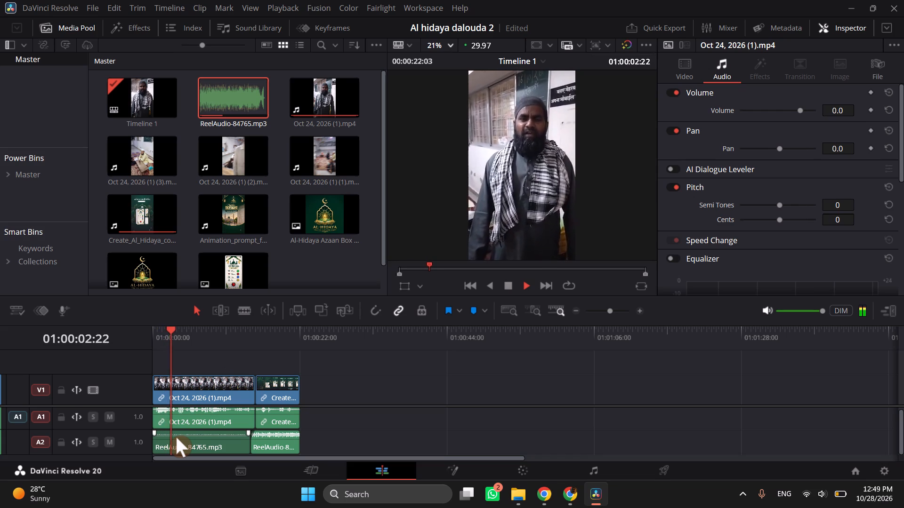
{"action": "key", "text": "space"}
{"action": "left_click_drag", "start_coordinate": [167, 335], "coordinate": [141, 326]}
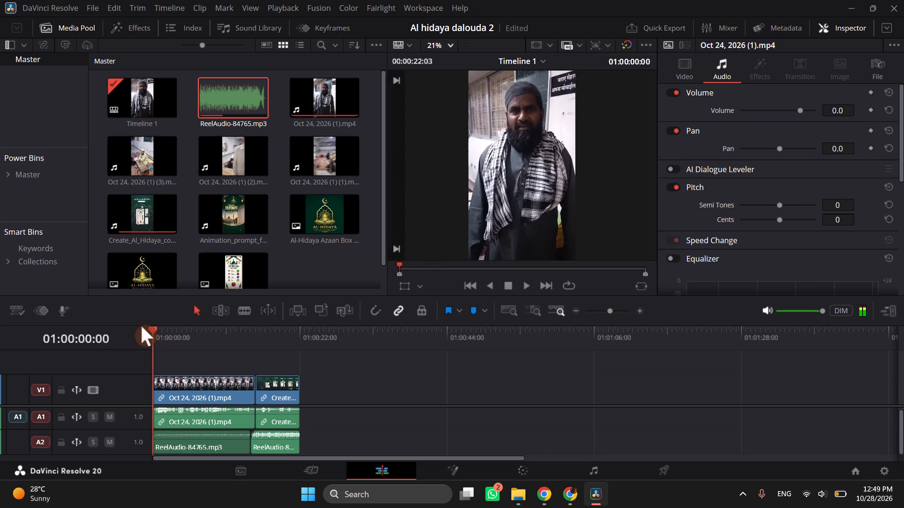
{"action": "left_click_drag", "start_coordinate": [141, 326], "coordinate": [142, 326]}
{"action": "key", "text": "space"}
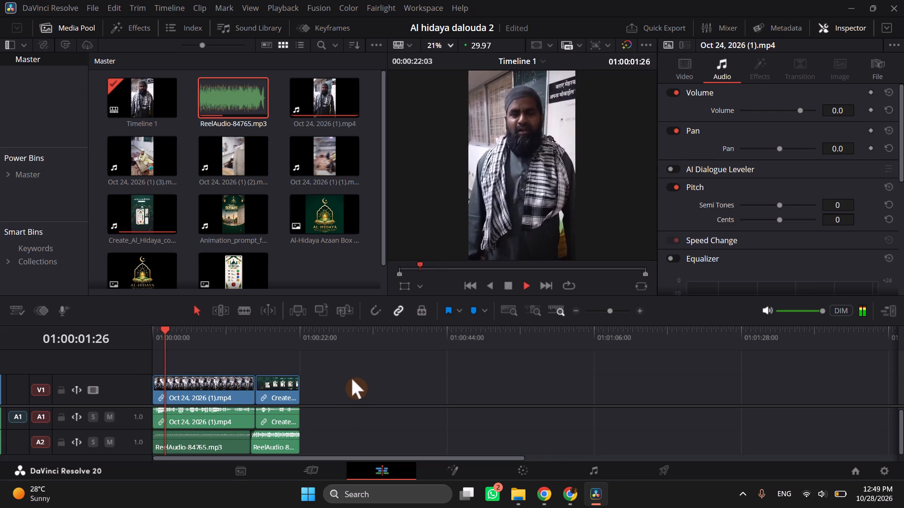
{"action": "left_click_drag", "start_coordinate": [352, 379], "coordinate": [151, 446]}
{"action": "left_click", "coordinate": [440, 370]}
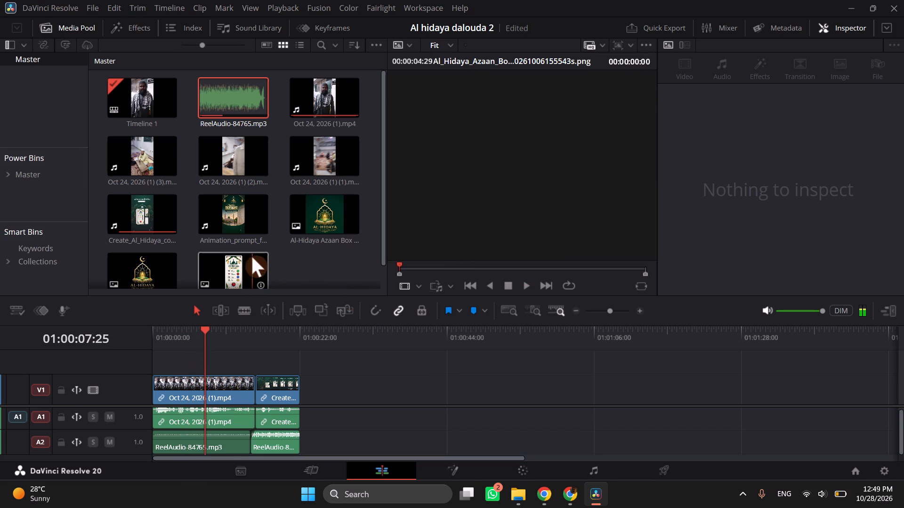
{"action": "left_click_drag", "start_coordinate": [213, 344], "coordinate": [159, 349]}
{"action": "left_click", "coordinate": [178, 349]}
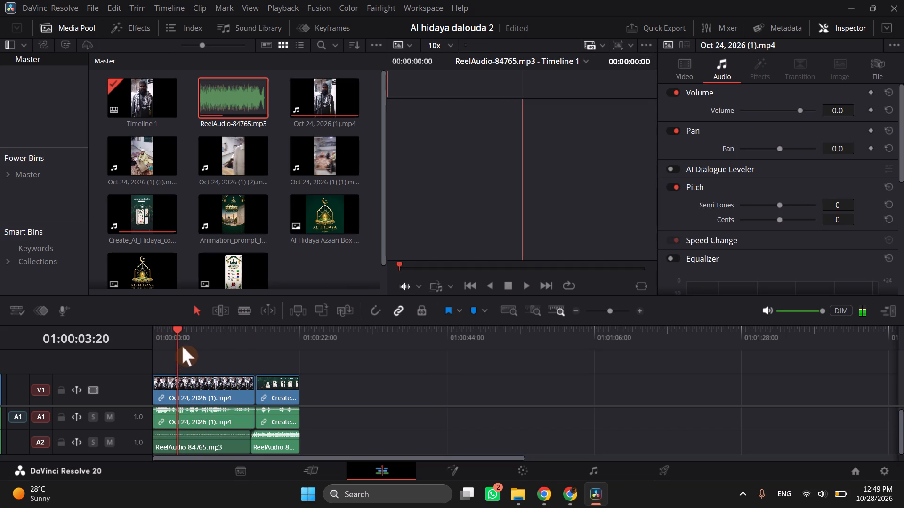
{"action": "left_click", "coordinate": [183, 345]}
{"action": "left_click", "coordinate": [200, 380]}
{"action": "left_click_drag", "start_coordinate": [170, 330], "coordinate": [142, 333]}
{"action": "key", "text": "space"}
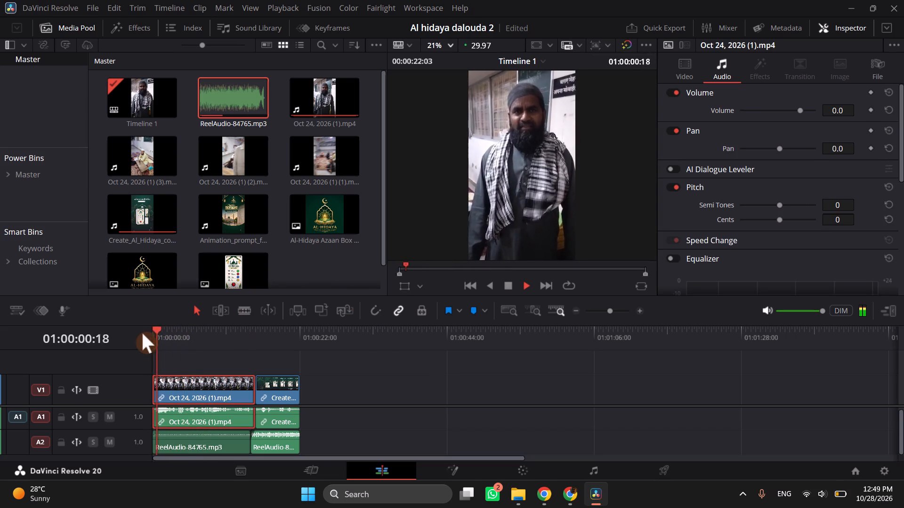
{"action": "key", "text": "space"}
{"action": "key", "text": "space"}
{"action": "key", "text": "space"}
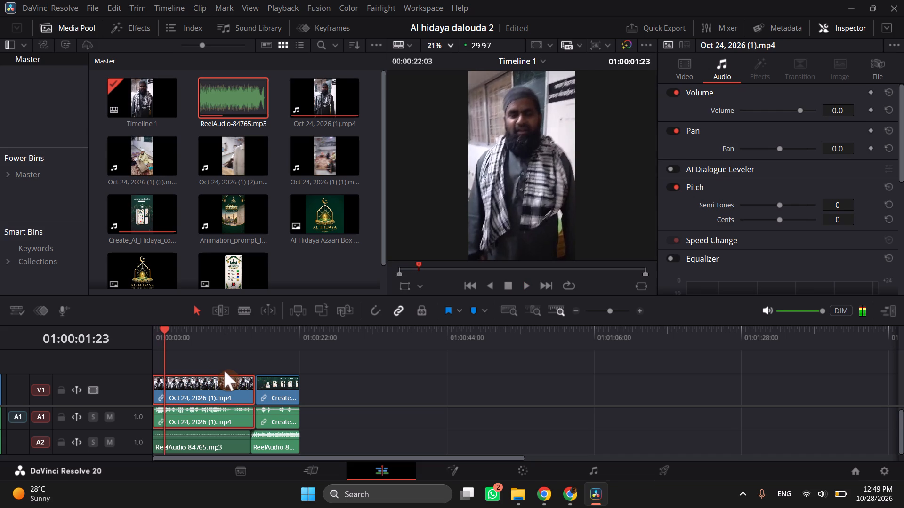
Add the Al_Hidaya_Azaan_Box PNG on a new video track V2 above the Oct 24 clip, aligned with the timeline start.
{"action": "scroll", "coordinate": [242, 271], "scroll_direction": "down", "scroll_amount": 1}
{"action": "left_click_drag", "start_coordinate": [232, 251], "coordinate": [190, 333]}
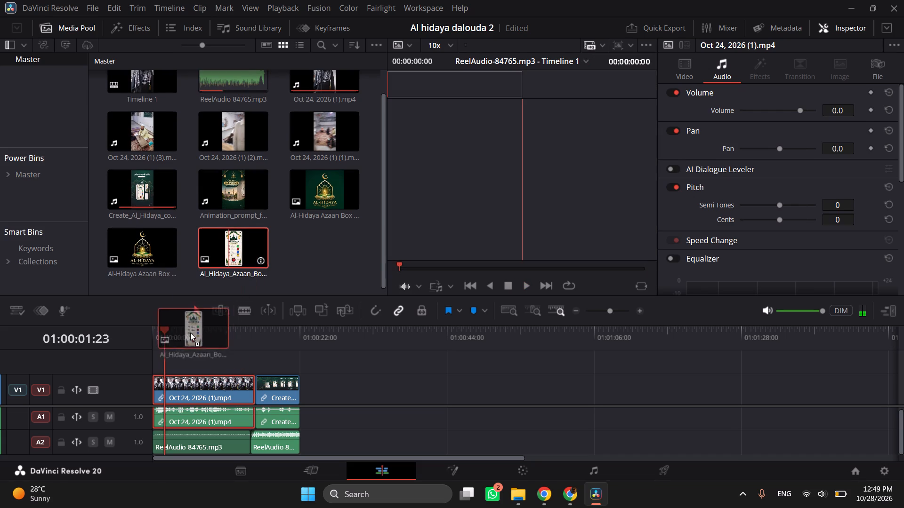
{"action": "left_click_drag", "start_coordinate": [190, 333], "coordinate": [178, 358]}
{"action": "left_click_drag", "start_coordinate": [203, 365], "coordinate": [169, 362]}
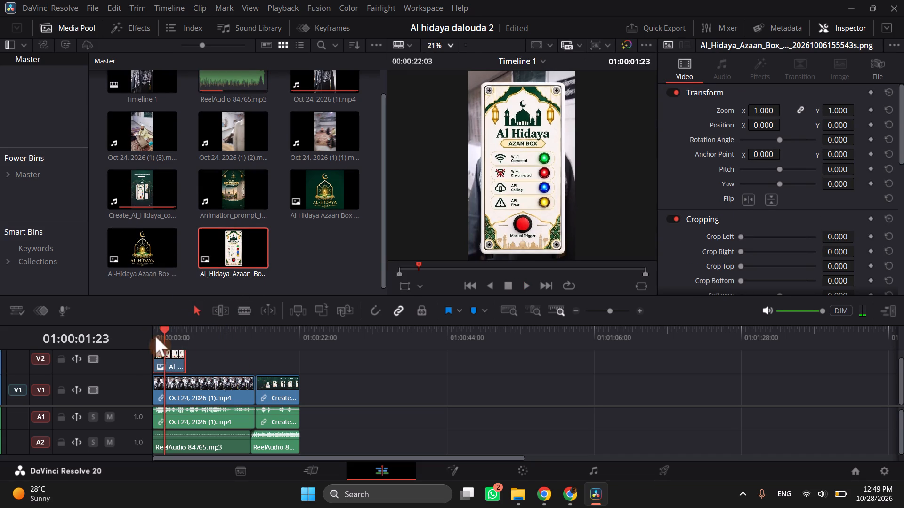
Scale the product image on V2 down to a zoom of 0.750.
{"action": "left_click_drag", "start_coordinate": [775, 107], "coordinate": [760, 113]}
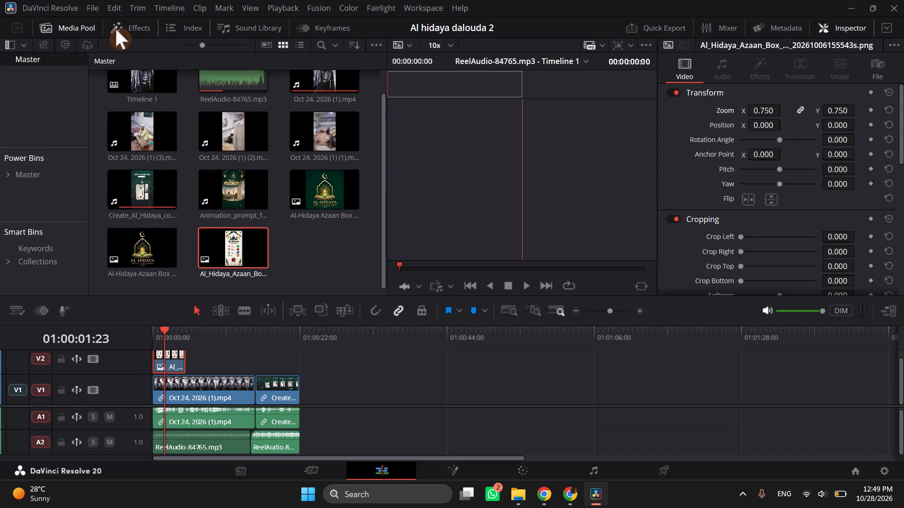
Browse the video transitions, effects and Resolve FX filters for an effect that suits the product image.
{"action": "left_click", "coordinate": [116, 29]}
{"action": "left_click", "coordinate": [172, 364]}
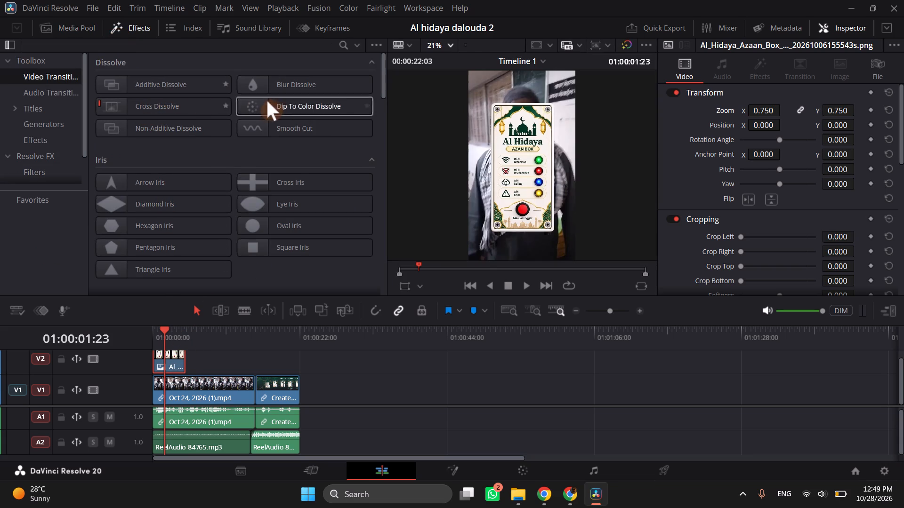
{"action": "scroll", "coordinate": [191, 175], "scroll_direction": "down", "scroll_amount": 5}
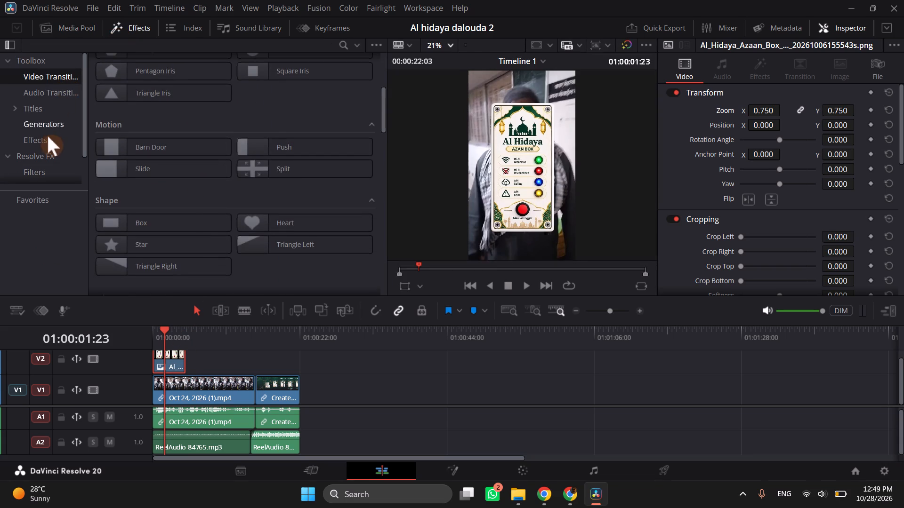
{"action": "left_click", "coordinate": [46, 145]}
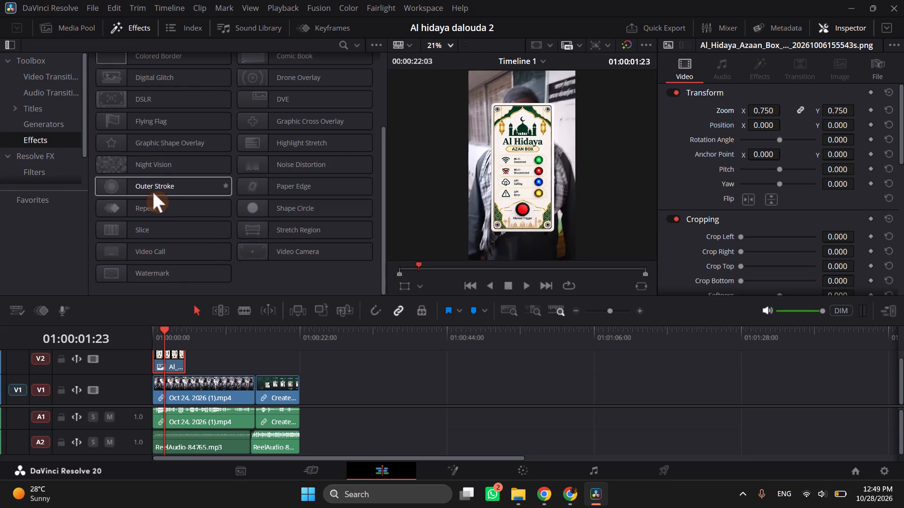
{"action": "scroll", "coordinate": [168, 164], "scroll_direction": "down", "scroll_amount": 2}
{"action": "scroll", "coordinate": [194, 233], "scroll_direction": "up", "scroll_amount": 2}
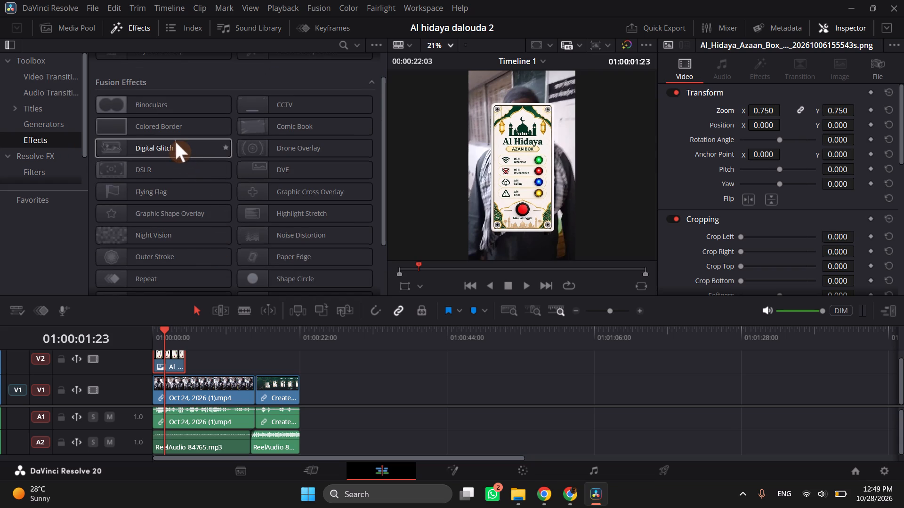
{"action": "scroll", "coordinate": [19, 119], "scroll_direction": "down", "scroll_amount": 2}
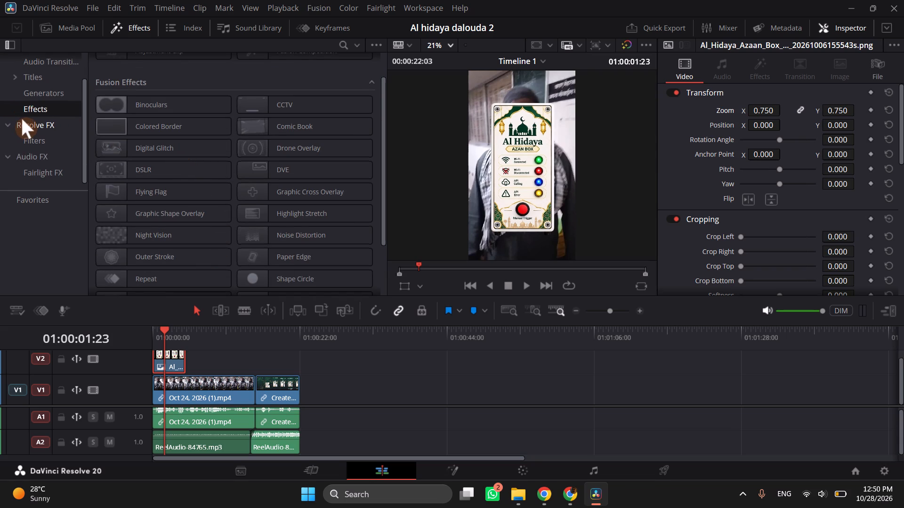
{"action": "left_click", "coordinate": [41, 140]}
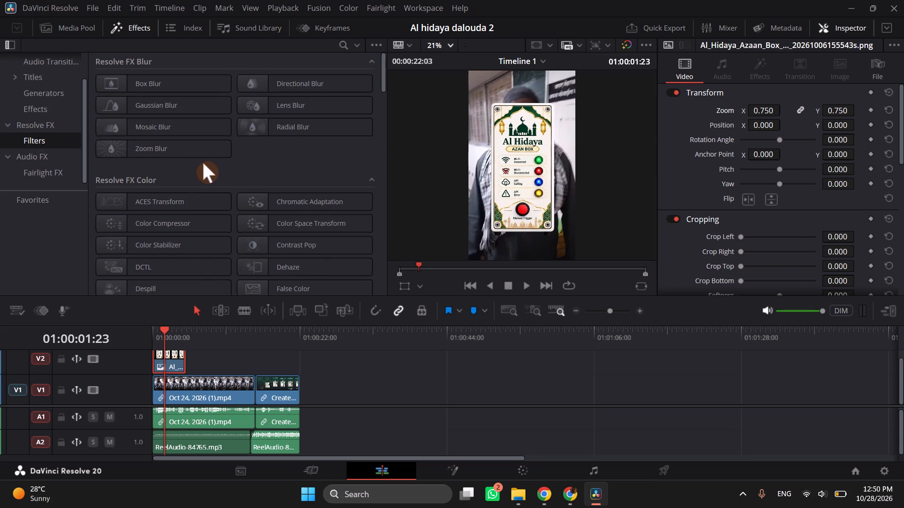
{"action": "scroll", "coordinate": [206, 163], "scroll_direction": "down", "scroll_amount": 1}
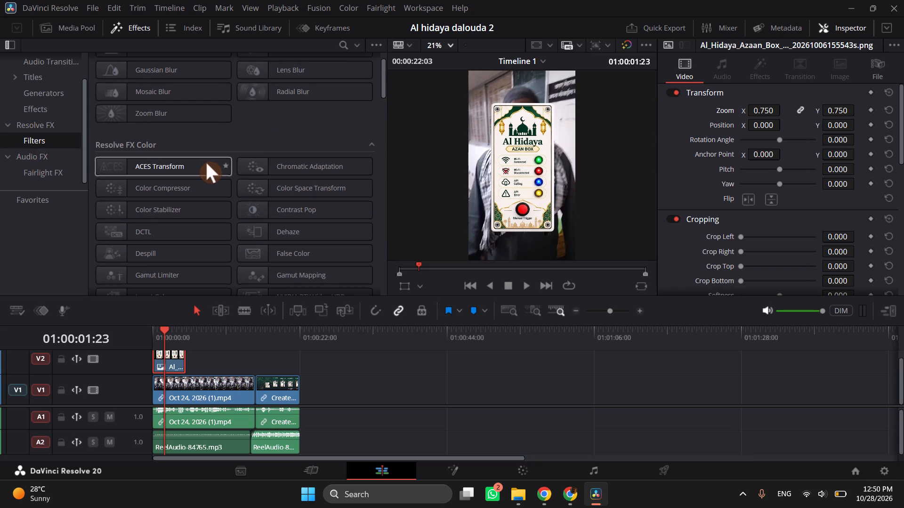
{"action": "scroll", "coordinate": [206, 163], "scroll_direction": "down", "scroll_amount": 5}
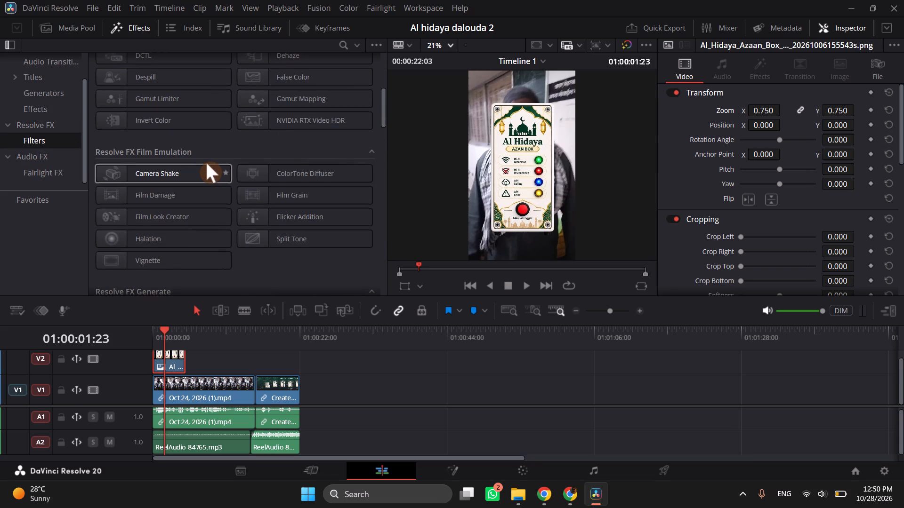
{"action": "scroll", "coordinate": [206, 163], "scroll_direction": "down", "scroll_amount": 3}
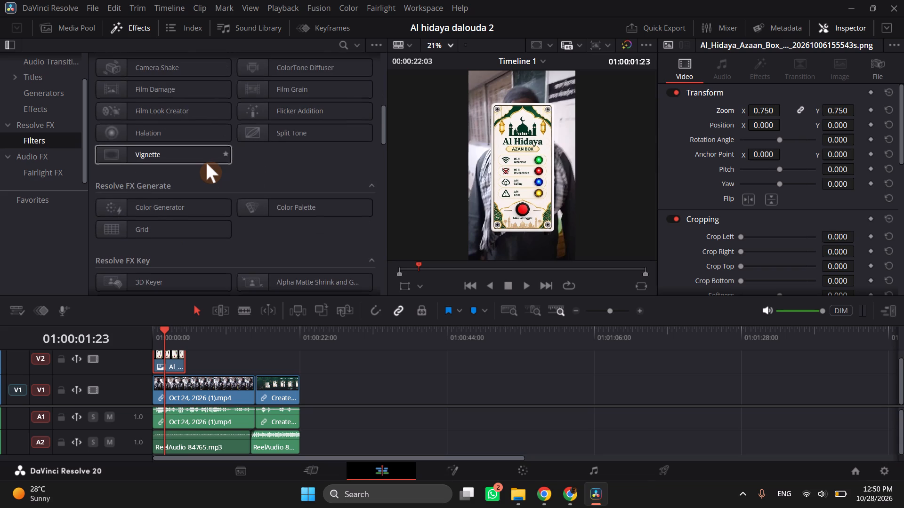
{"action": "scroll", "coordinate": [206, 163], "scroll_direction": "down", "scroll_amount": 7}
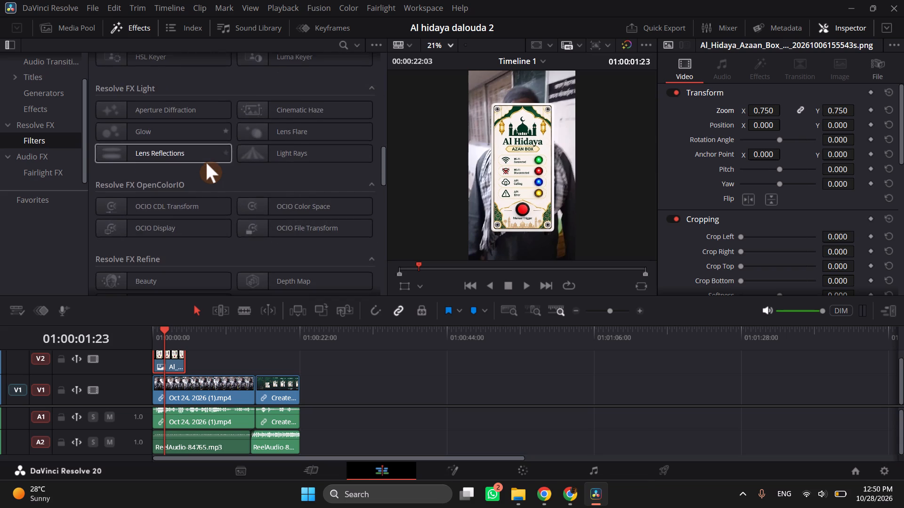
Find the Drop Shadow filter and apply it to the product image on V2.
{"action": "left_click", "coordinate": [341, 43]}
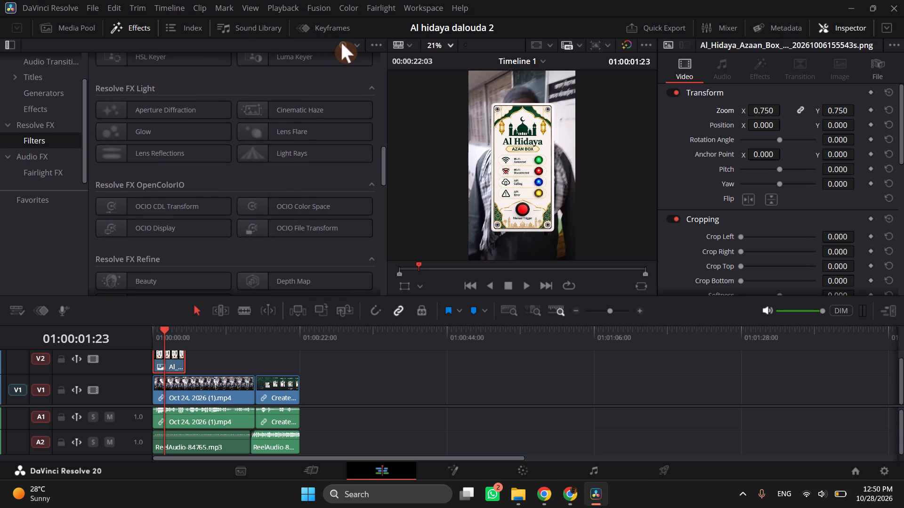
{"action": "key", "text": "d"}
{"action": "key", "text": "r"}
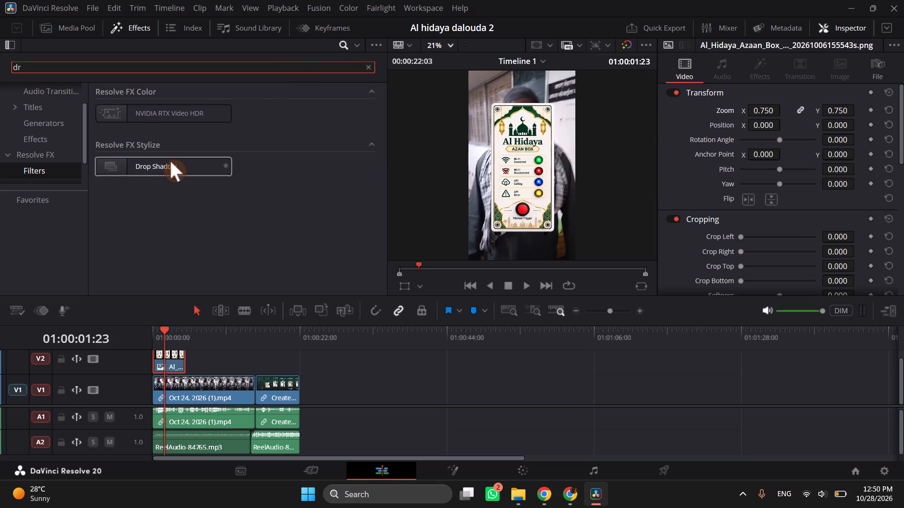
{"action": "left_click_drag", "start_coordinate": [169, 167], "coordinate": [173, 357]}
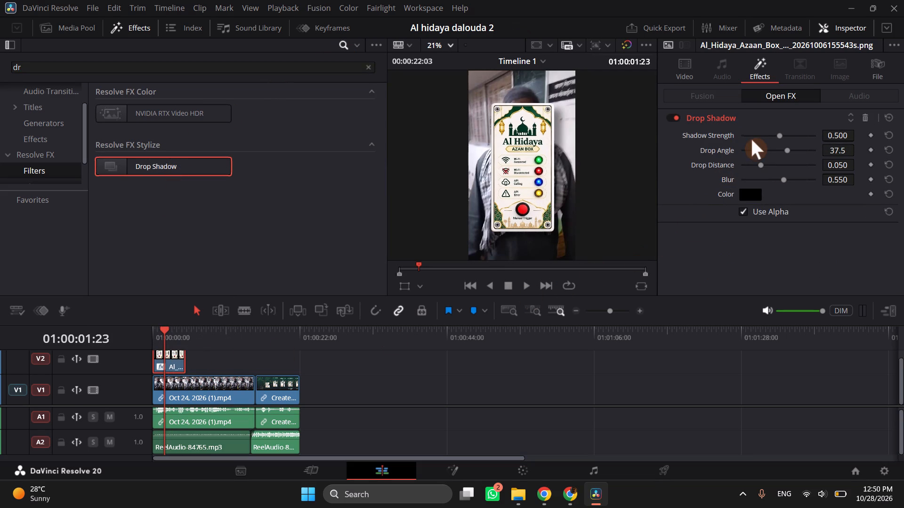
Set the product image's drop shadow to strength 0.845, angle -40.5, distance 0.029 and blur 0.527.
{"action": "left_click_drag", "start_coordinate": [778, 137], "coordinate": [785, 133]}
{"action": "left_click_drag", "start_coordinate": [785, 133], "coordinate": [791, 133]}
{"action": "left_click_drag", "start_coordinate": [785, 151], "coordinate": [775, 150]}
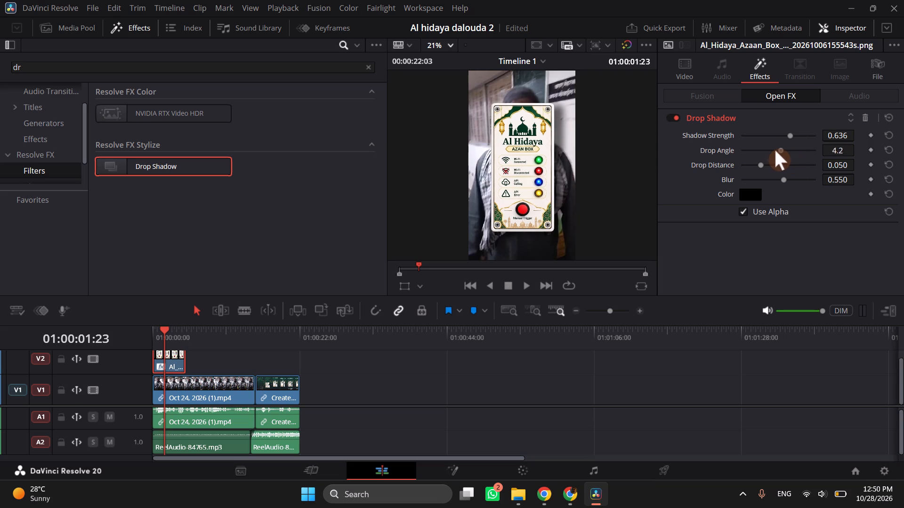
{"action": "left_click_drag", "start_coordinate": [775, 150], "coordinate": [760, 149]}
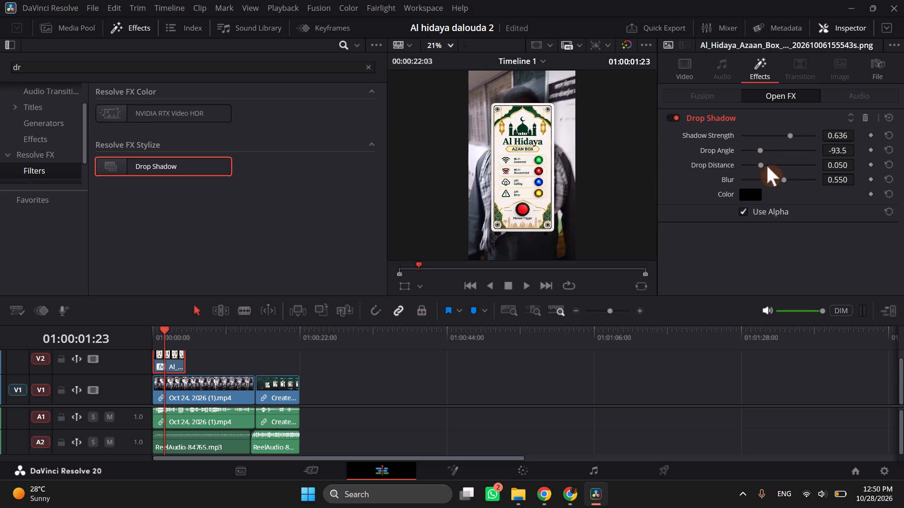
{"action": "left_click_drag", "start_coordinate": [754, 164], "coordinate": [724, 175]}
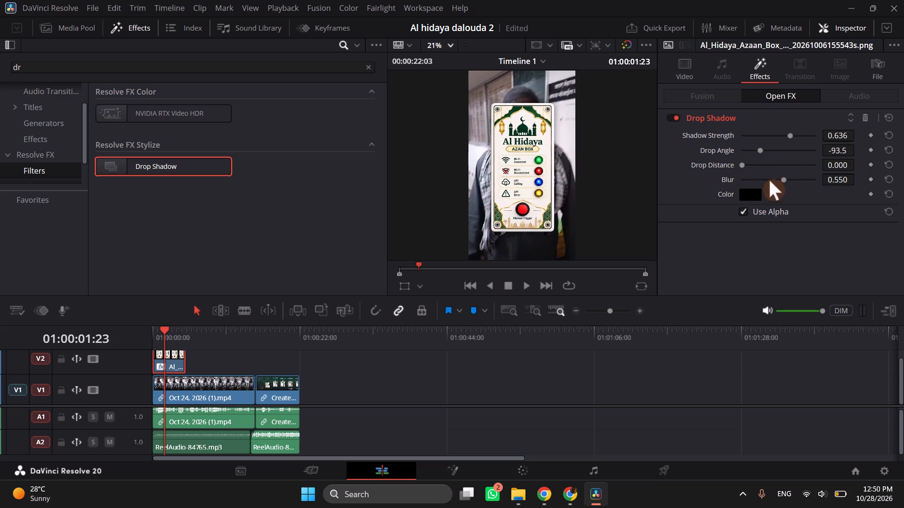
{"action": "left_click_drag", "start_coordinate": [786, 179], "coordinate": [787, 179]}
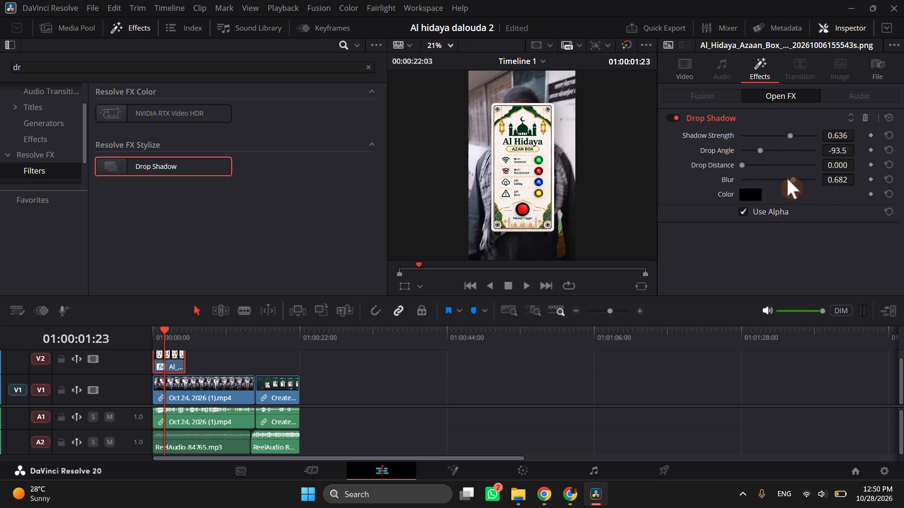
{"action": "left_click_drag", "start_coordinate": [787, 179], "coordinate": [782, 179]}
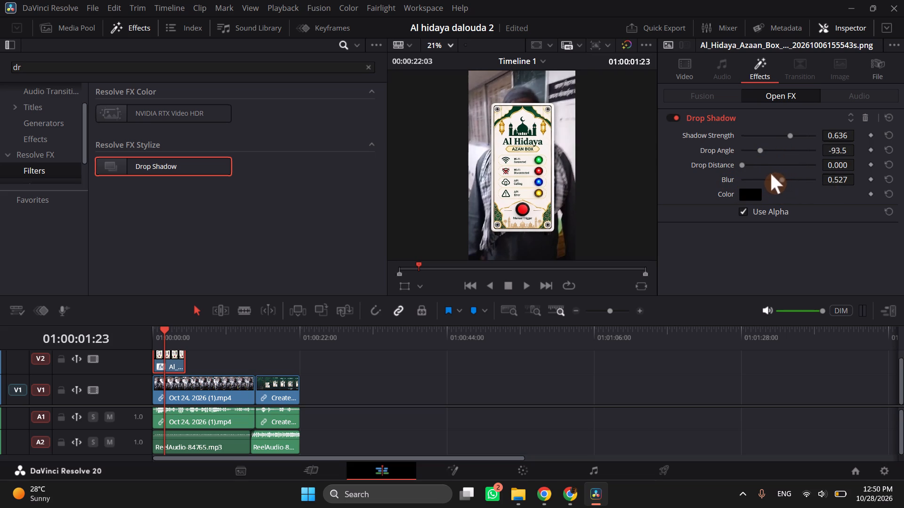
{"action": "left_click_drag", "start_coordinate": [795, 138], "coordinate": [807, 137]}
{"action": "left_click_drag", "start_coordinate": [807, 137], "coordinate": [806, 138]}
{"action": "left_click_drag", "start_coordinate": [765, 150], "coordinate": [753, 153]}
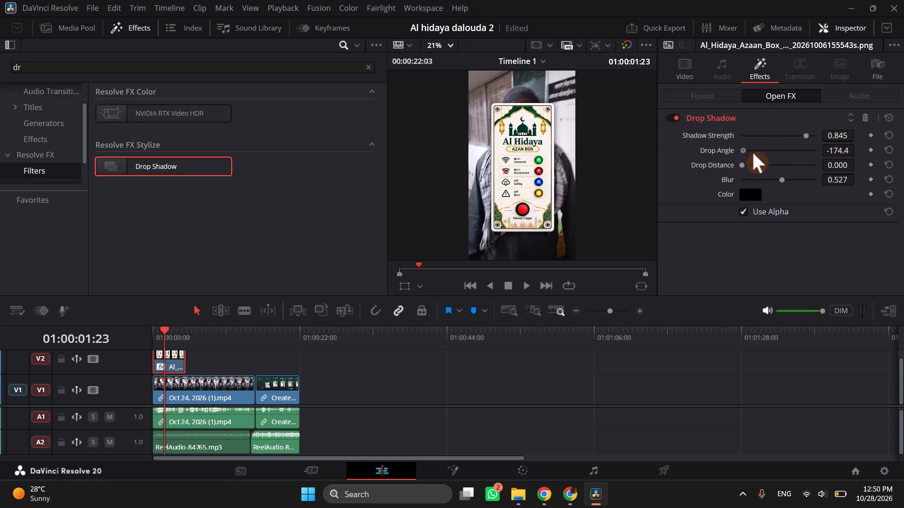
{"action": "left_click_drag", "start_coordinate": [753, 153], "coordinate": [771, 154]}
{"action": "left_click_drag", "start_coordinate": [746, 167], "coordinate": [751, 167]}
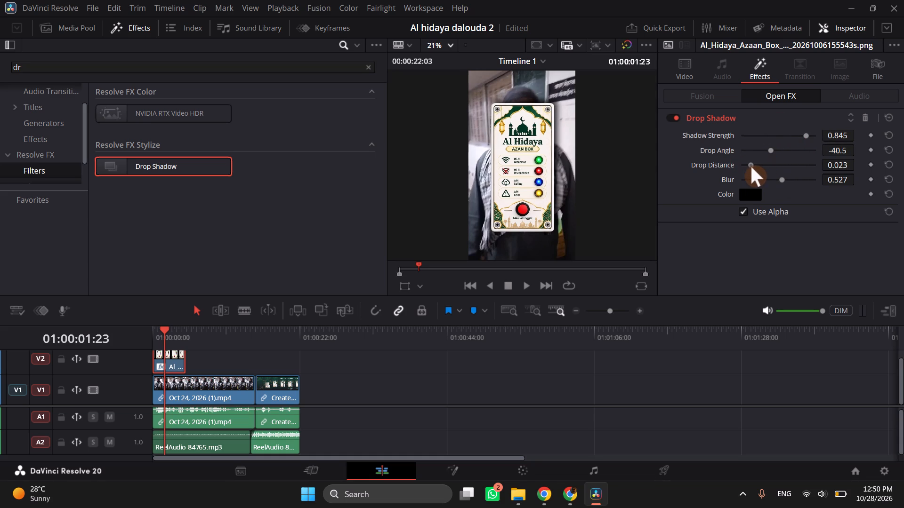
{"action": "left_click_drag", "start_coordinate": [751, 167], "coordinate": [753, 166]}
Shrink the product image to zoom 0.180 and place it in the video frame's upper-left corner at position X -418, Y 718.
{"action": "scroll", "coordinate": [511, 252], "scroll_direction": "down", "scroll_amount": 4}
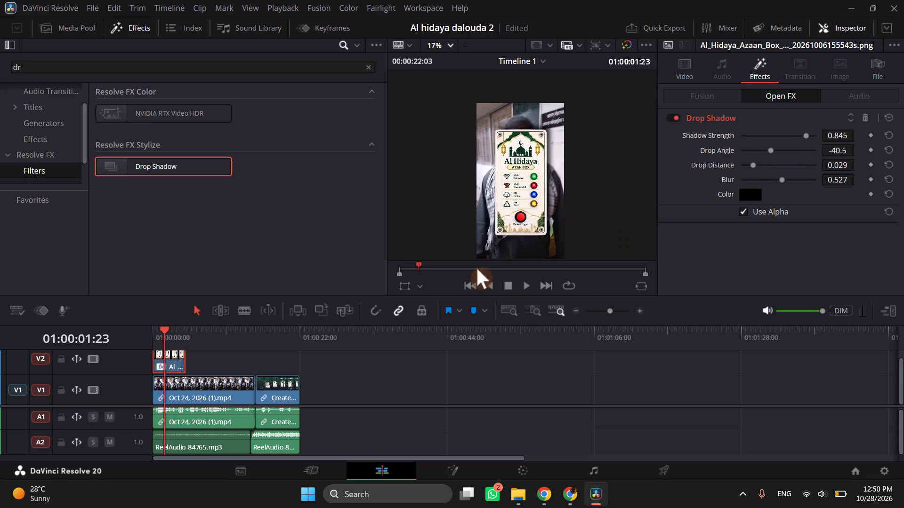
{"action": "left_click", "coordinate": [179, 368]}
{"action": "left_click", "coordinate": [720, 69]}
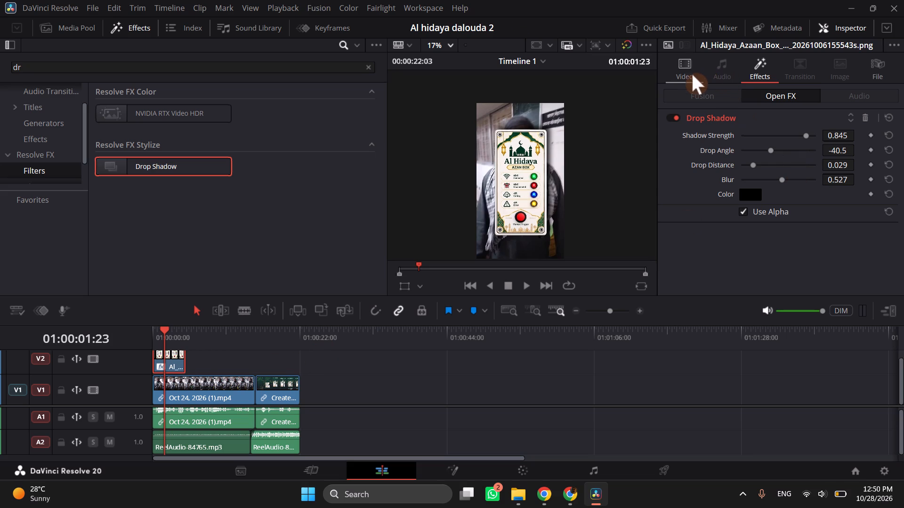
{"action": "left_click", "coordinate": [688, 75]}
{"action": "left_click_drag", "start_coordinate": [770, 108], "coordinate": [751, 112]}
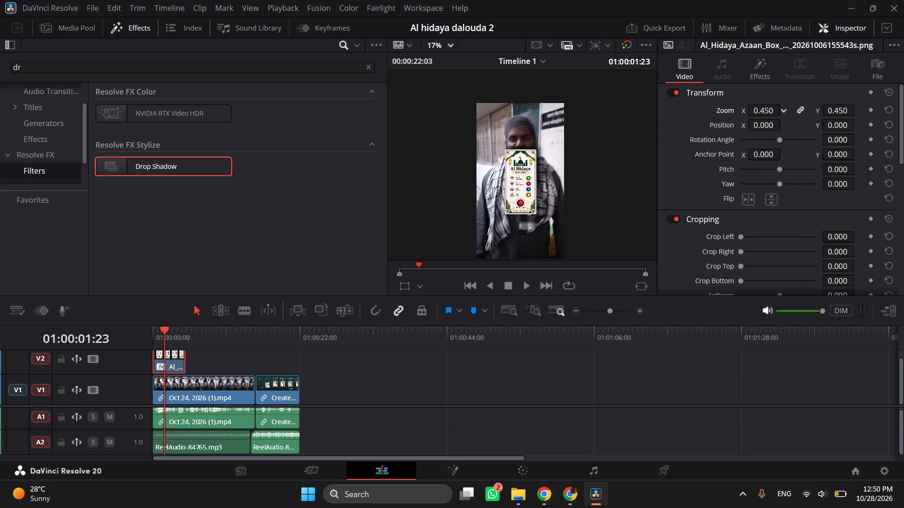
{"action": "left_click_drag", "start_coordinate": [751, 112], "coordinate": [747, 114]}
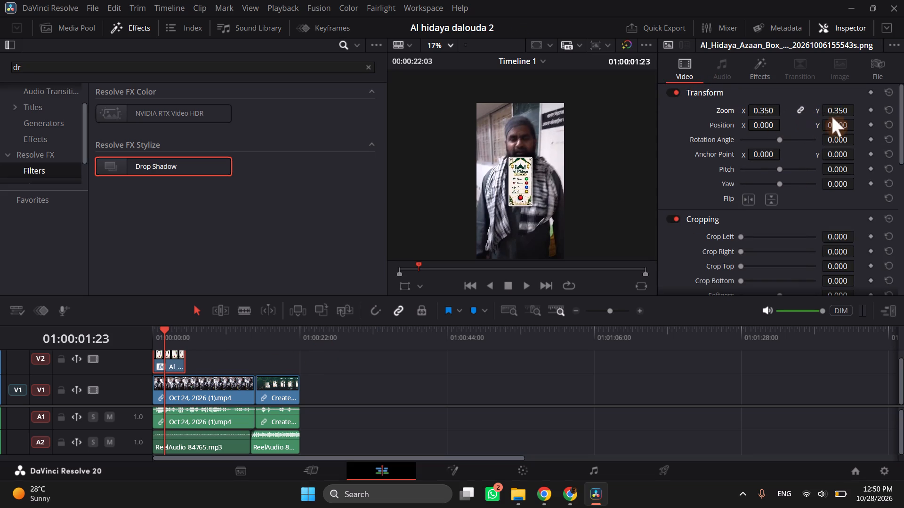
{"action": "left_click_drag", "start_coordinate": [837, 127], "coordinate": [739, 254]}
{"action": "left_click_drag", "start_coordinate": [758, 127], "coordinate": [588, 124]}
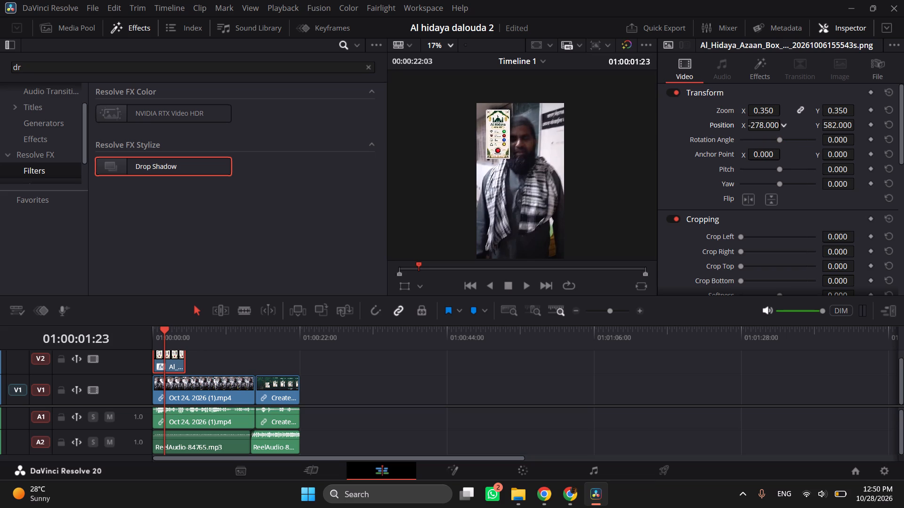
{"action": "left_click_drag", "start_coordinate": [588, 124], "coordinate": [573, 129]}
{"action": "left_click_drag", "start_coordinate": [760, 112], "coordinate": [751, 111]}
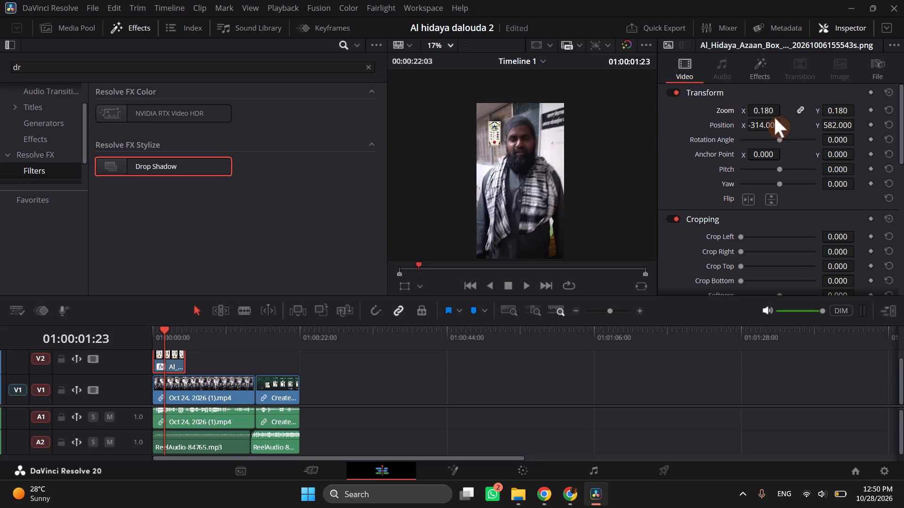
{"action": "left_click_drag", "start_coordinate": [778, 126], "coordinate": [732, 121]}
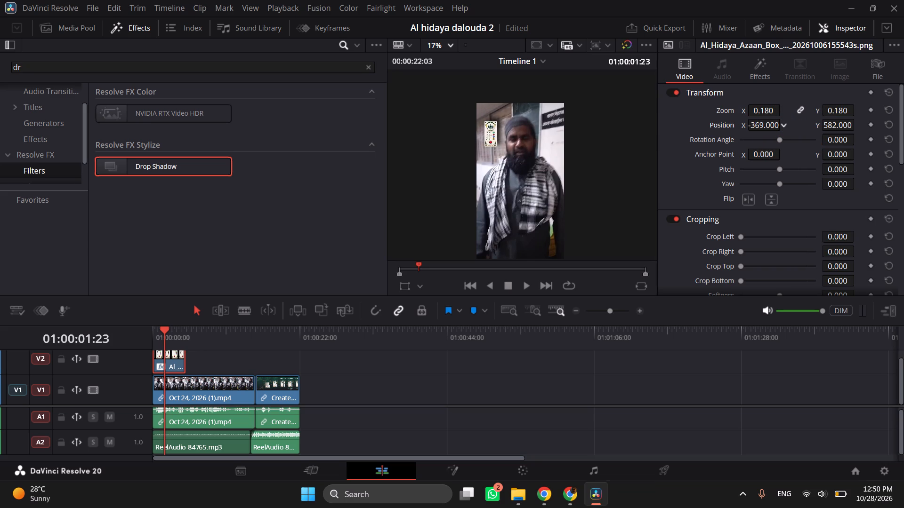
{"action": "left_click_drag", "start_coordinate": [732, 121], "coordinate": [717, 125]}
{"action": "left_click_drag", "start_coordinate": [838, 128], "coordinate": [893, 129]}
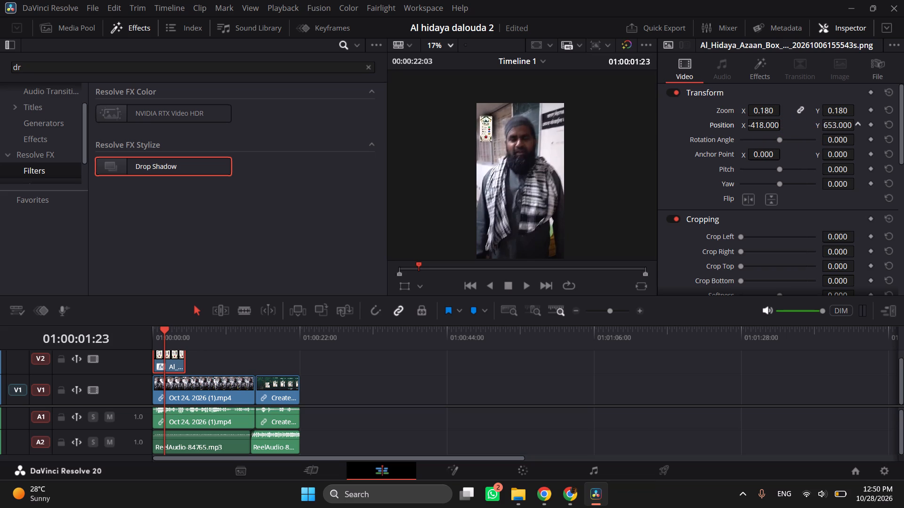
{"action": "left_click_drag", "start_coordinate": [893, 129], "coordinate": [471, 251]}
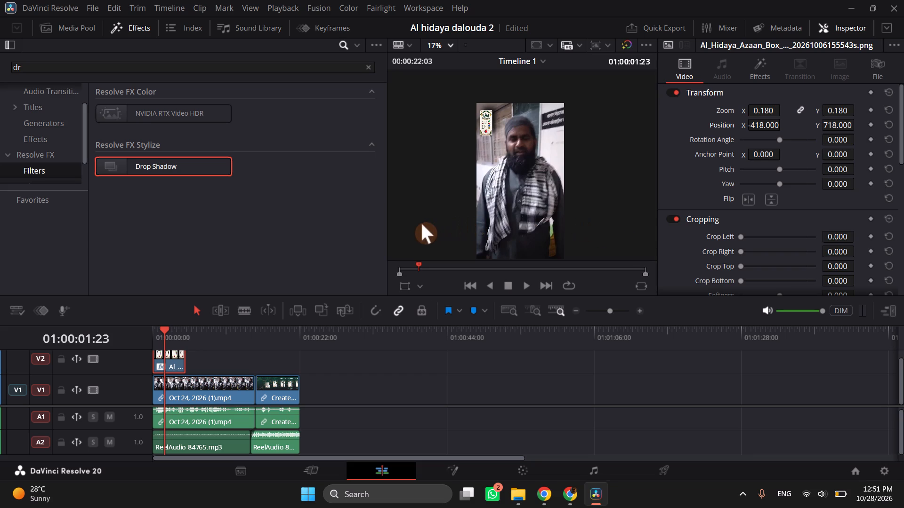
Play the video from the timeline start to check the small product image over the Oct 24 clip.
{"action": "left_click_drag", "start_coordinate": [176, 346], "coordinate": [151, 345]}
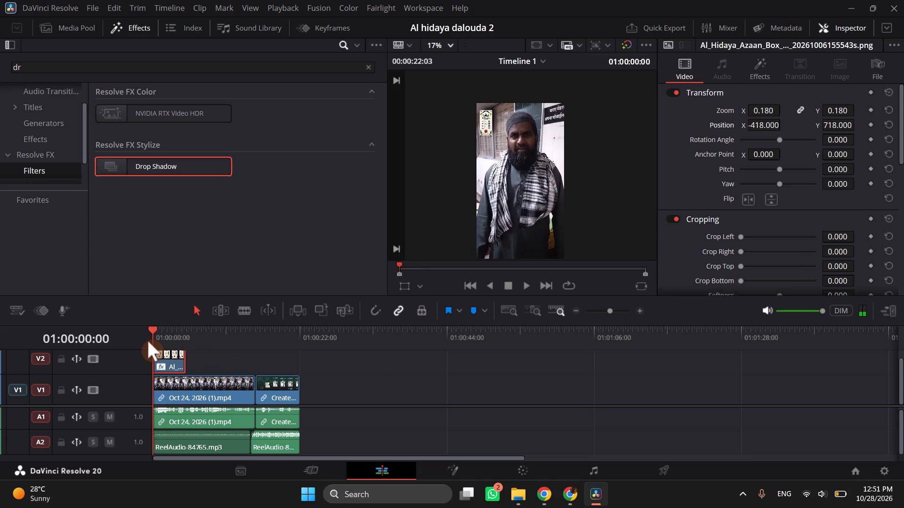
{"action": "key", "text": "space"}
{"action": "scroll", "coordinate": [491, 119], "scroll_direction": "up", "scroll_amount": 6}
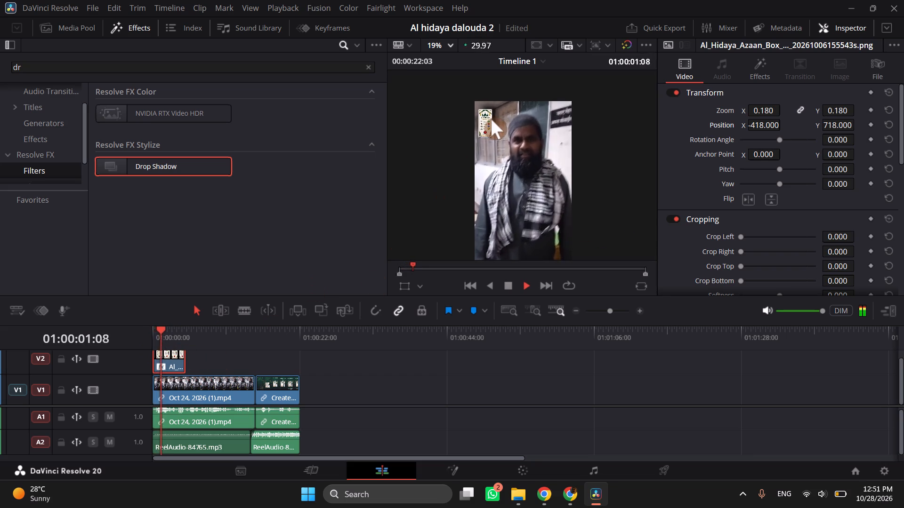
{"action": "scroll", "coordinate": [491, 119], "scroll_direction": "up", "scroll_amount": 4}
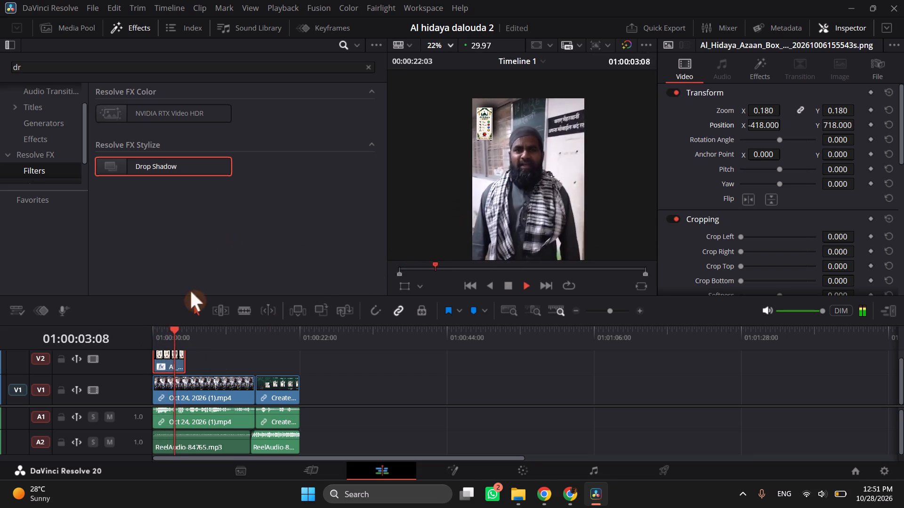
Stop playback and extend the product image on V2 to nearly the end of the outro clip.
{"action": "key", "text": "space"}
{"action": "left_click_drag", "start_coordinate": [184, 360], "coordinate": [294, 366]}
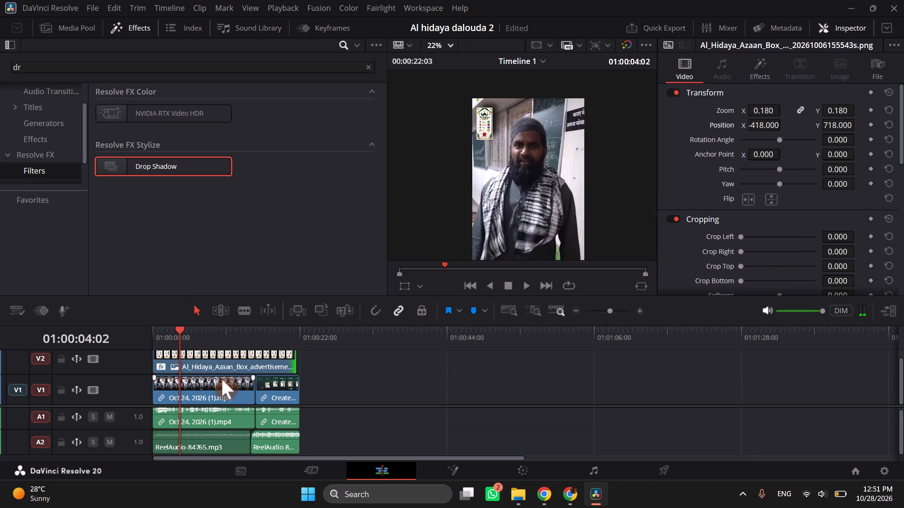
Adjust the product image's drop shadow to strength 0.682, angle -4.2, distance 0.000 and blur 0.372.
{"action": "left_click", "coordinate": [223, 363]}
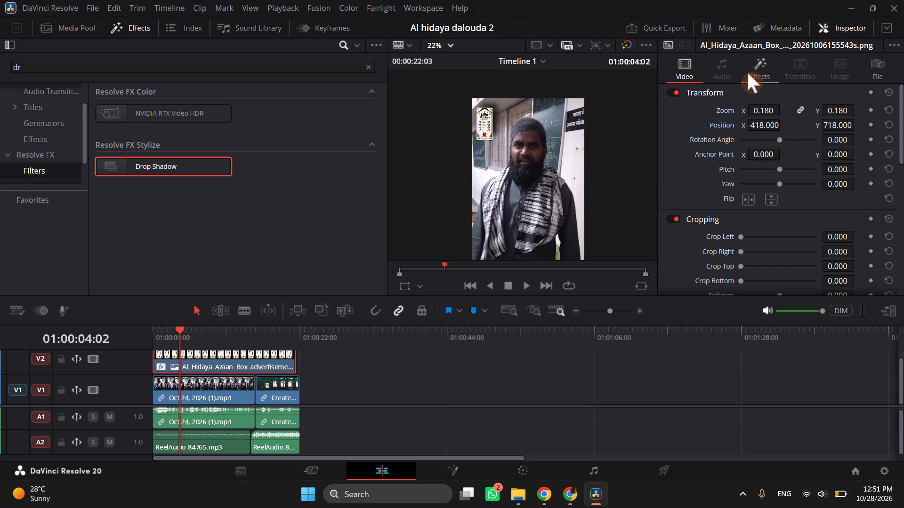
{"action": "left_click", "coordinate": [748, 73]}
{"action": "left_click_drag", "start_coordinate": [778, 180], "coordinate": [778, 179]}
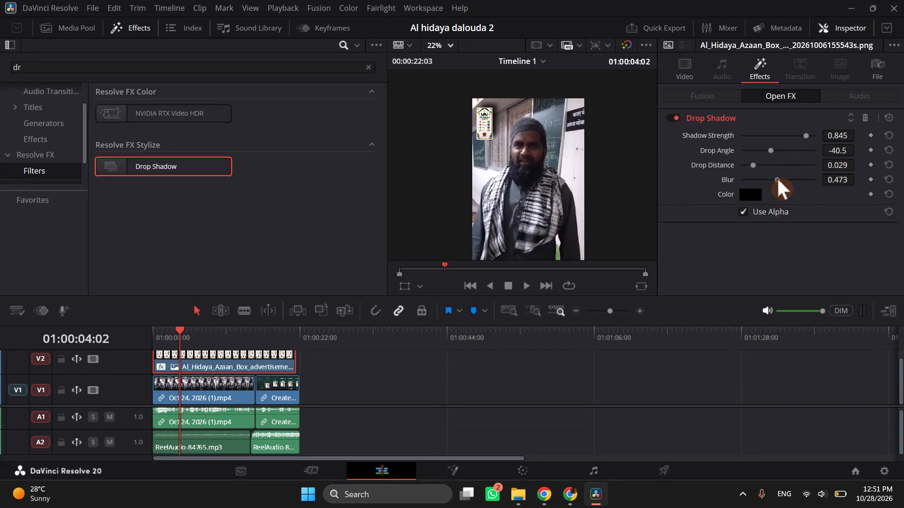
{"action": "left_click_drag", "start_coordinate": [778, 179], "coordinate": [770, 184]}
{"action": "left_click_drag", "start_coordinate": [770, 151], "coordinate": [778, 152]}
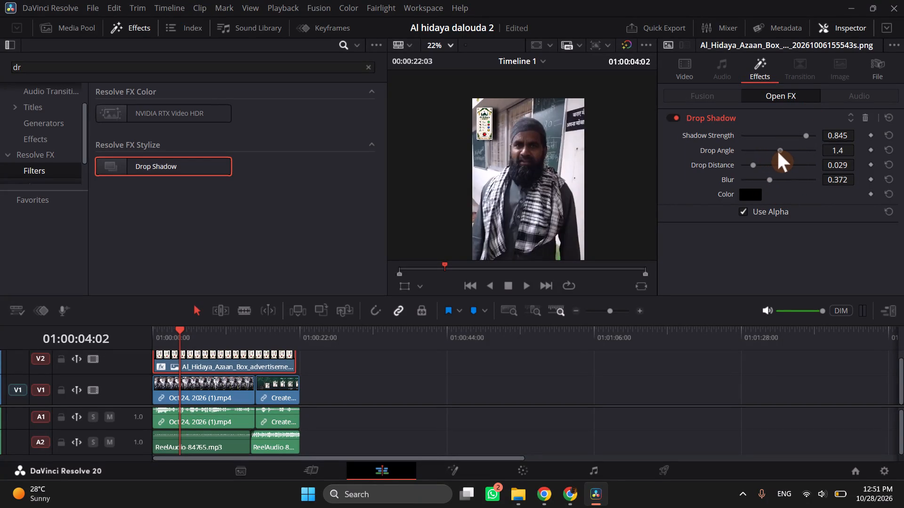
{"action": "left_click_drag", "start_coordinate": [778, 152], "coordinate": [779, 154]}
{"action": "left_click_drag", "start_coordinate": [802, 135], "coordinate": [799, 135]}
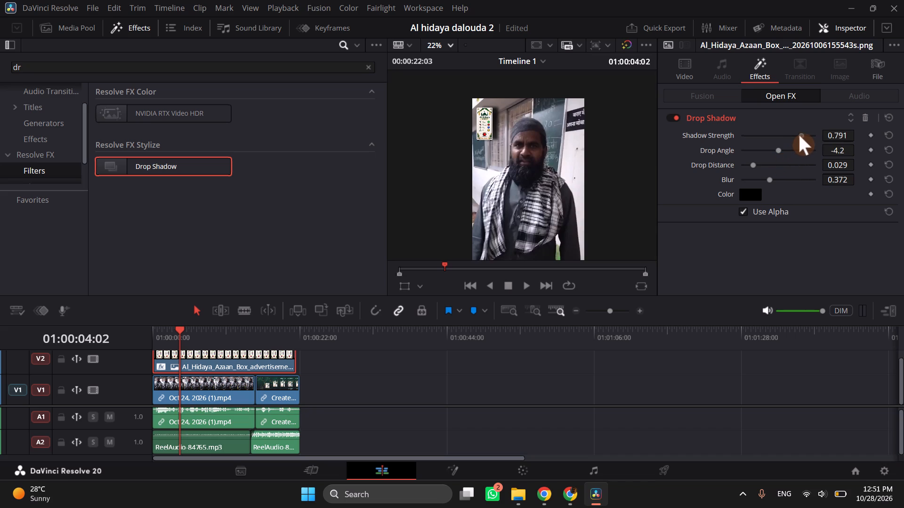
{"action": "left_click_drag", "start_coordinate": [799, 135], "coordinate": [794, 137]}
{"action": "left_click_drag", "start_coordinate": [759, 166], "coordinate": [747, 166]}
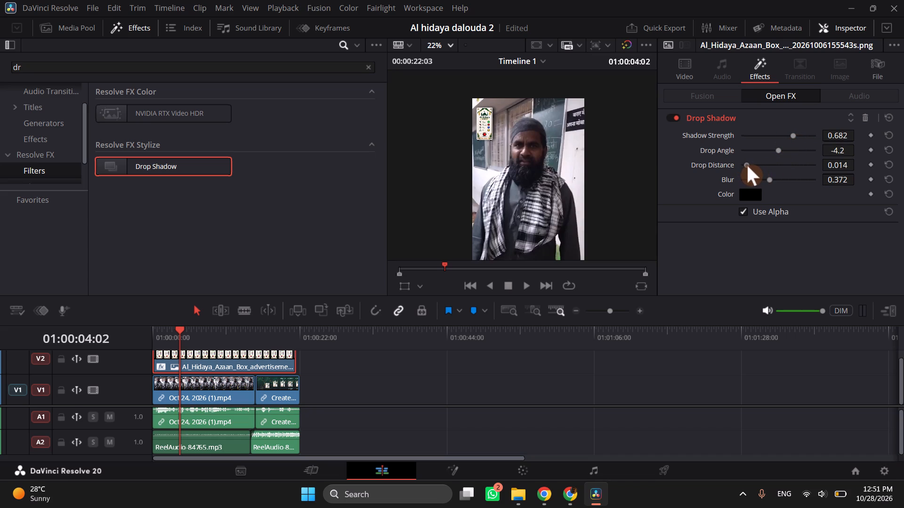
{"action": "left_click_drag", "start_coordinate": [747, 166], "coordinate": [740, 167]}
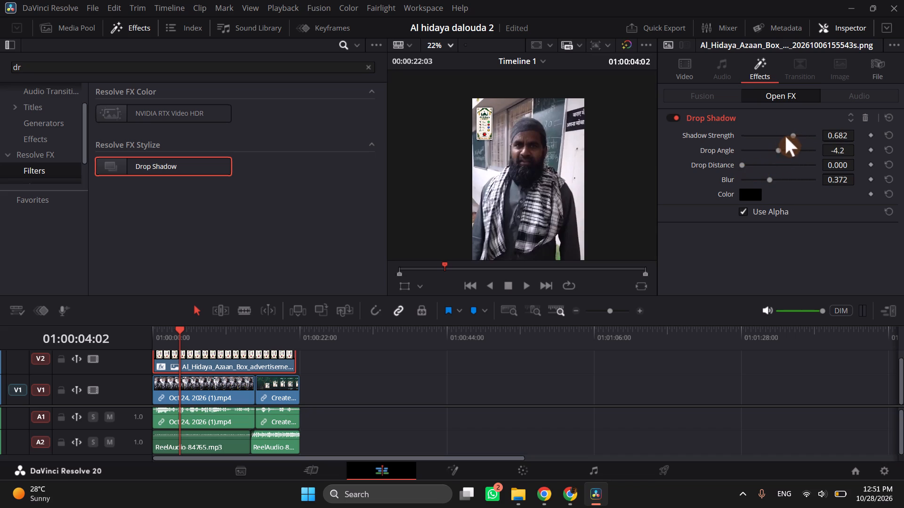
Refine the product image's drop shadow to strength 0.930, distance 0.014 and blur 0.488.
{"action": "left_click", "coordinate": [786, 136]}
{"action": "left_click_drag", "start_coordinate": [753, 163], "coordinate": [757, 164]}
{"action": "left_click_drag", "start_coordinate": [781, 135], "coordinate": [761, 142]}
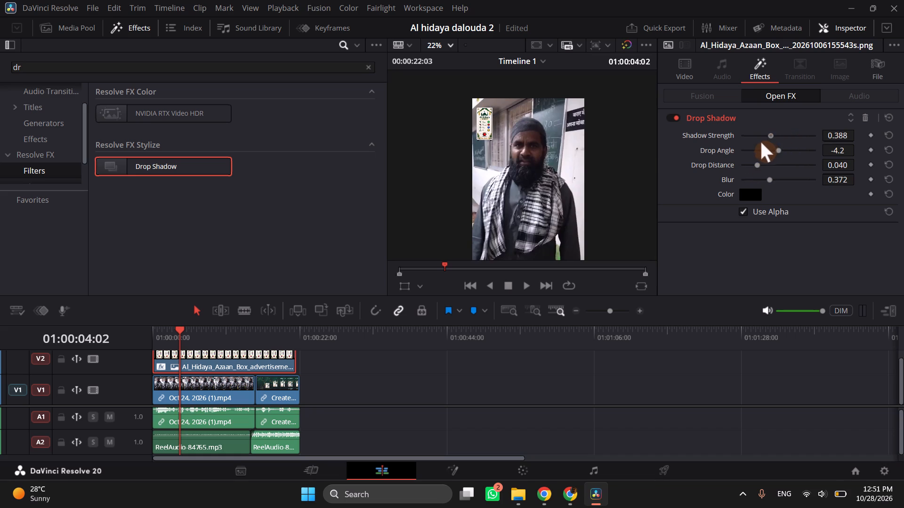
{"action": "left_click_drag", "start_coordinate": [761, 142], "coordinate": [793, 143]}
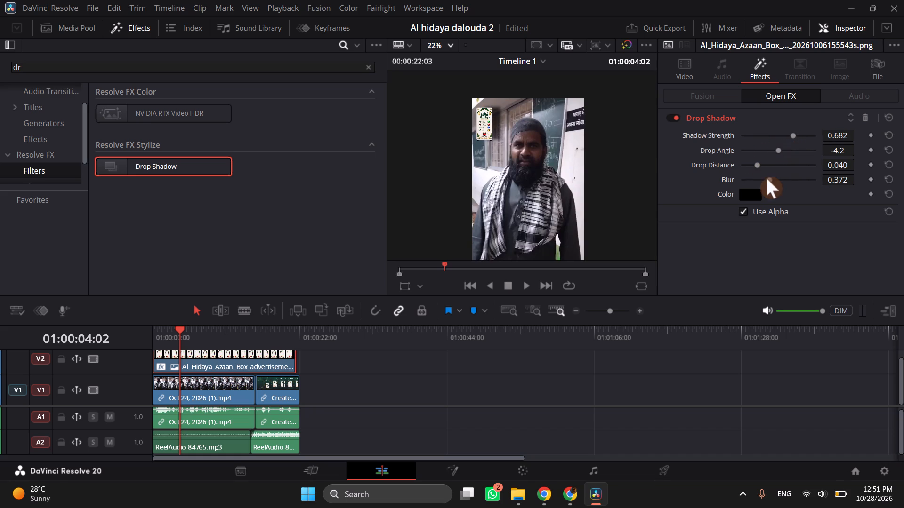
{"action": "left_click", "coordinate": [767, 178]}
{"action": "left_click_drag", "start_coordinate": [756, 164], "coordinate": [750, 164]}
{"action": "left_click_drag", "start_coordinate": [750, 164], "coordinate": [749, 166]}
{"action": "left_click_drag", "start_coordinate": [765, 178], "coordinate": [779, 179]}
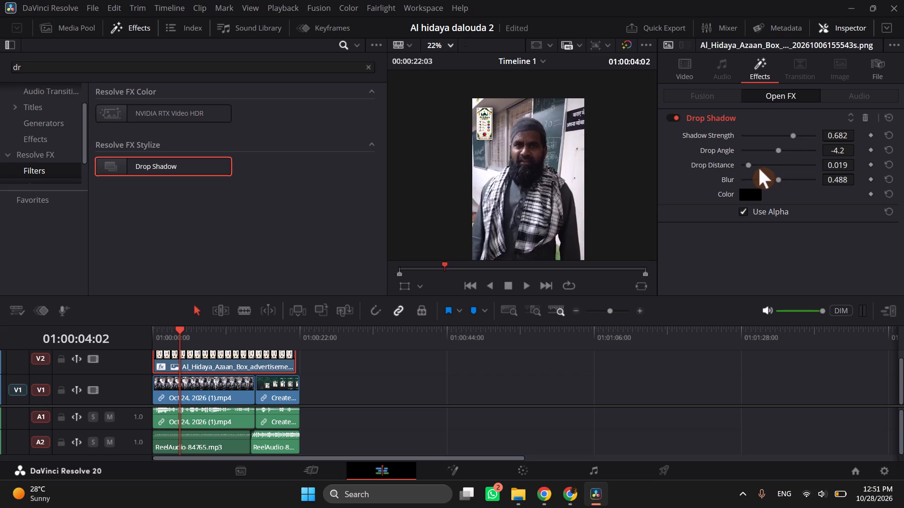
{"action": "left_click", "coordinate": [749, 165]}
{"action": "left_click_drag", "start_coordinate": [791, 135], "coordinate": [810, 135]}
{"action": "left_click_drag", "start_coordinate": [810, 135], "coordinate": [813, 135]}
{"action": "left_click", "coordinate": [747, 166]}
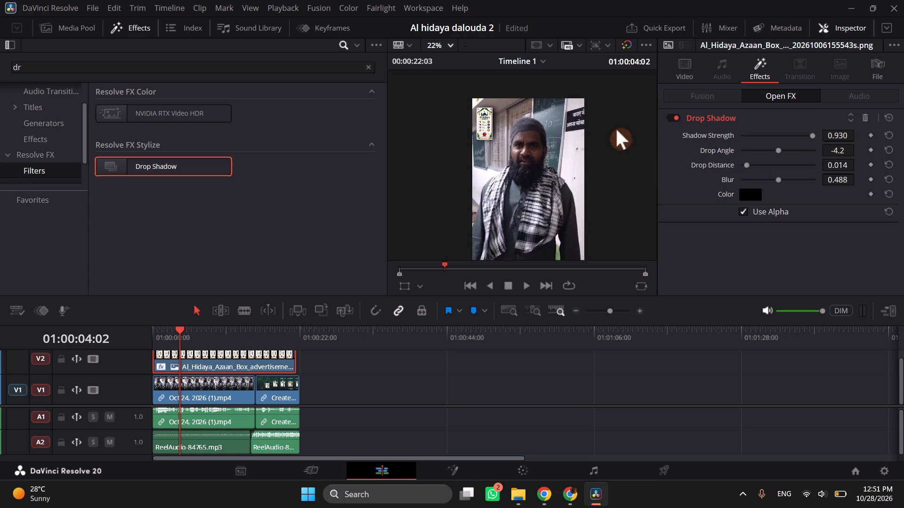
Inspect the product image's shadow up close, fit the preview again, and play the video from the timeline start.
{"action": "scroll", "coordinate": [500, 106], "scroll_direction": "up", "scroll_amount": 17}
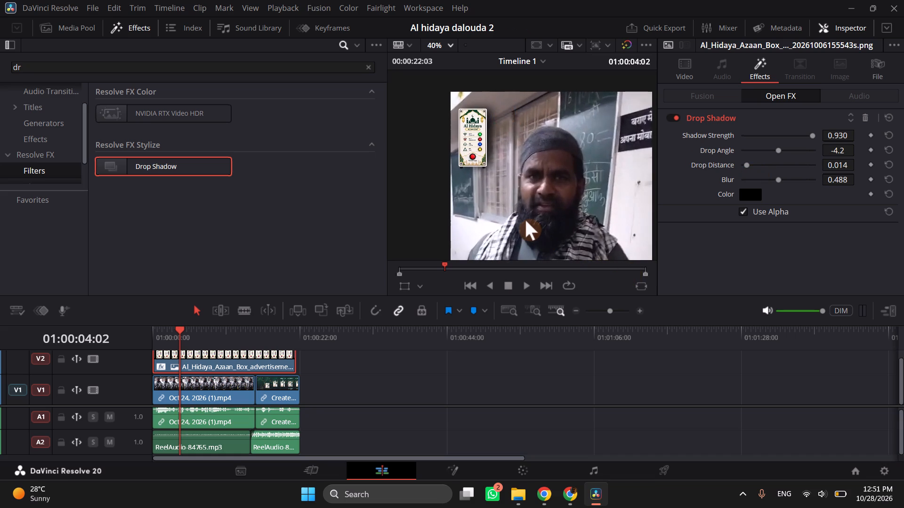
{"action": "scroll", "coordinate": [518, 197], "scroll_direction": "down", "scroll_amount": 5}
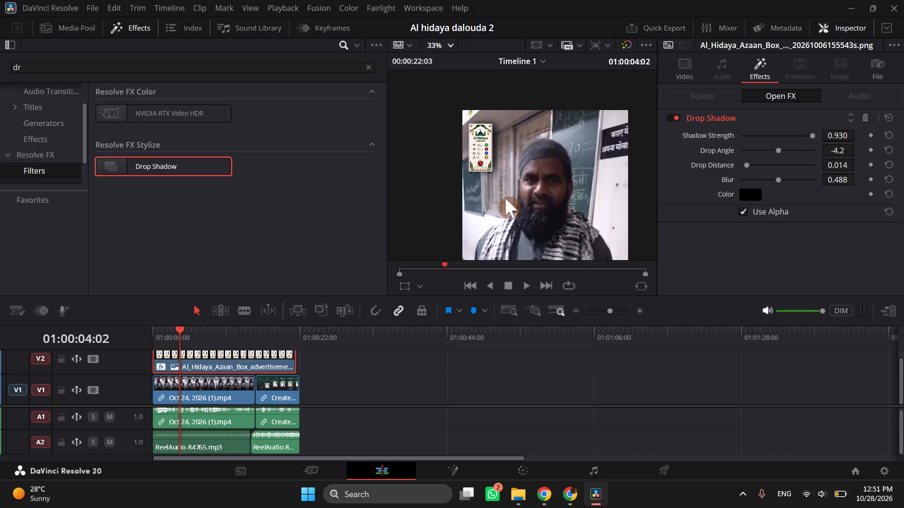
{"action": "scroll", "coordinate": [520, 184], "scroll_direction": "down", "scroll_amount": 2}
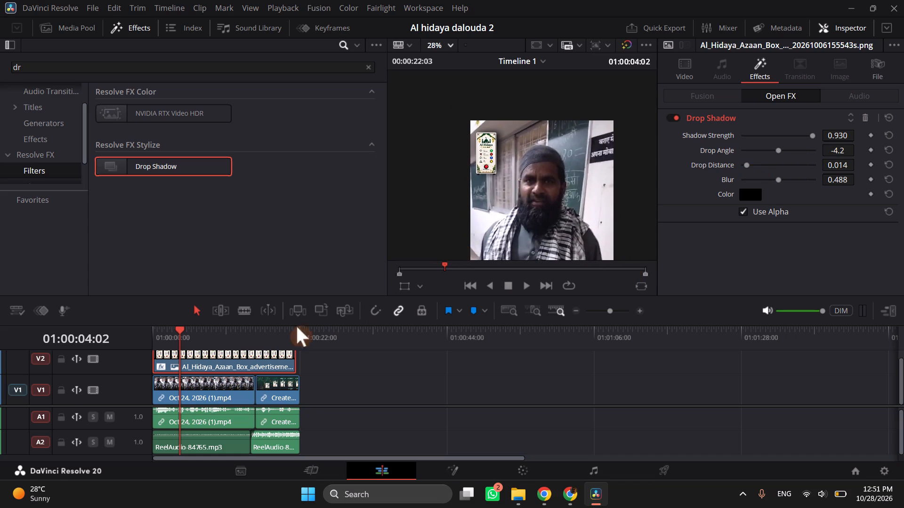
{"action": "left_click", "coordinate": [452, 49]}
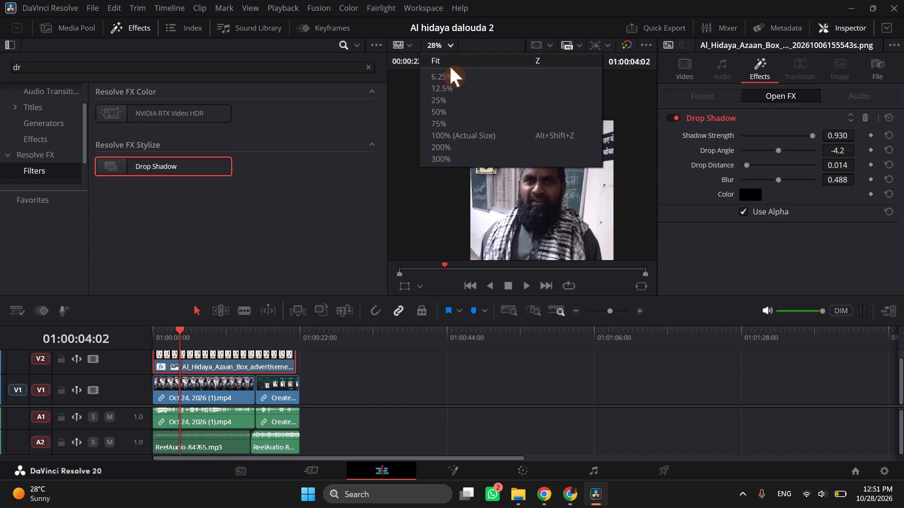
{"action": "left_click", "coordinate": [454, 66]}
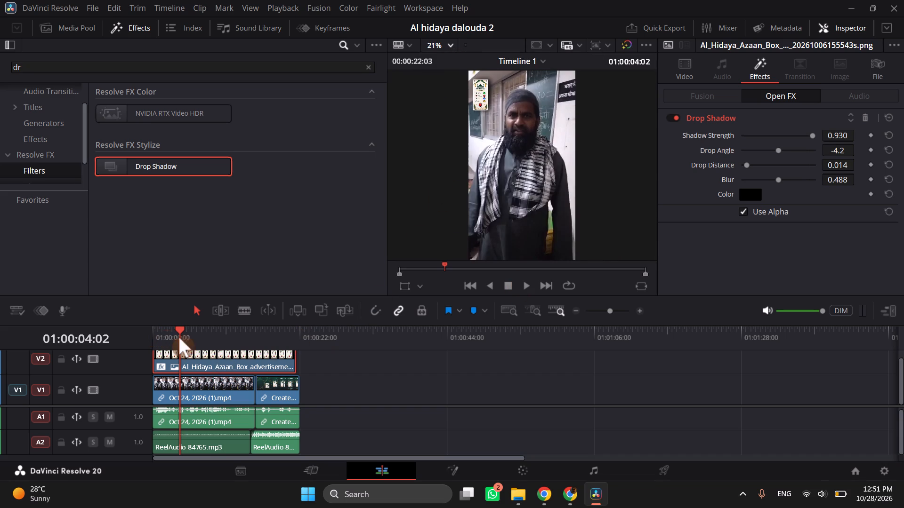
{"action": "left_click_drag", "start_coordinate": [179, 337], "coordinate": [134, 346]}
{"action": "key", "text": "space"}
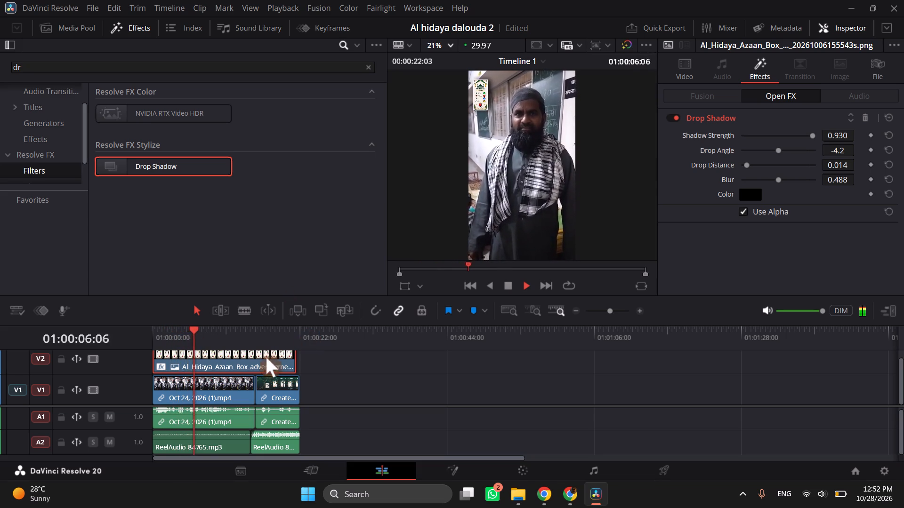
{"action": "key", "text": "space"}
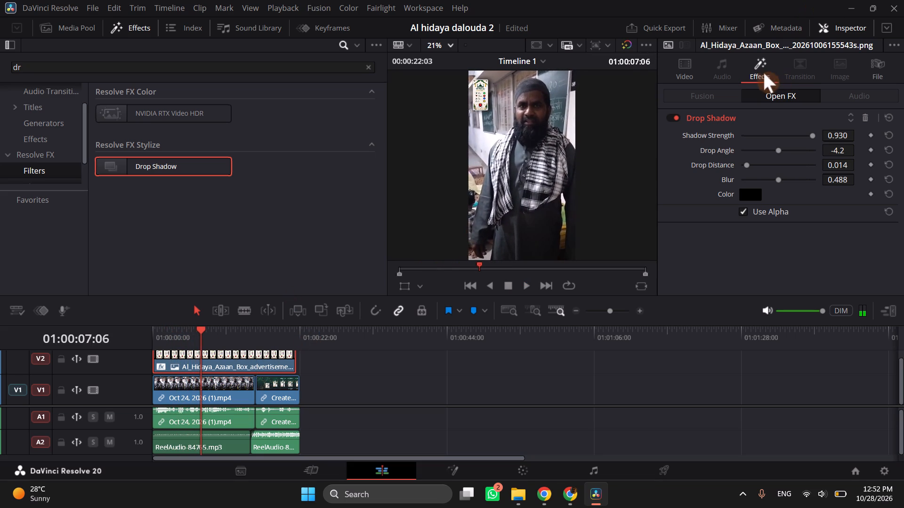
Move the product image up in the frame to position Y 750, keeping its zoom at 0.180.
{"action": "left_click", "coordinate": [677, 68]}
{"action": "left_click", "coordinate": [759, 113]}
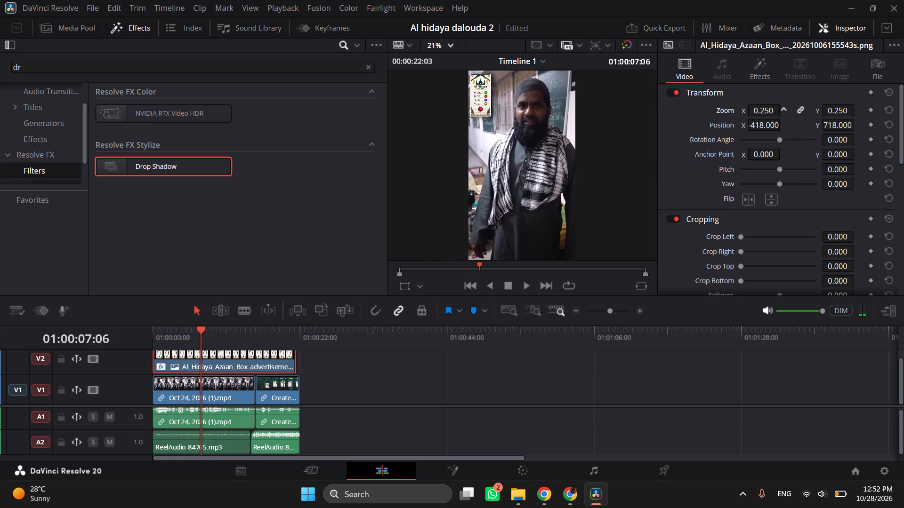
{"action": "left_click_drag", "start_coordinate": [831, 127], "coordinate": [850, 124]}
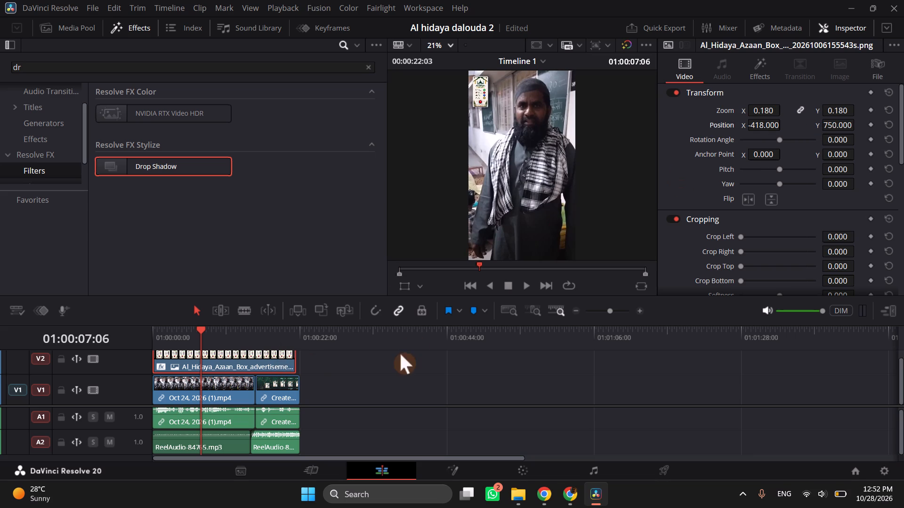
Play the video on into the outro to check the product image overlay there.
{"action": "key", "text": "space"}
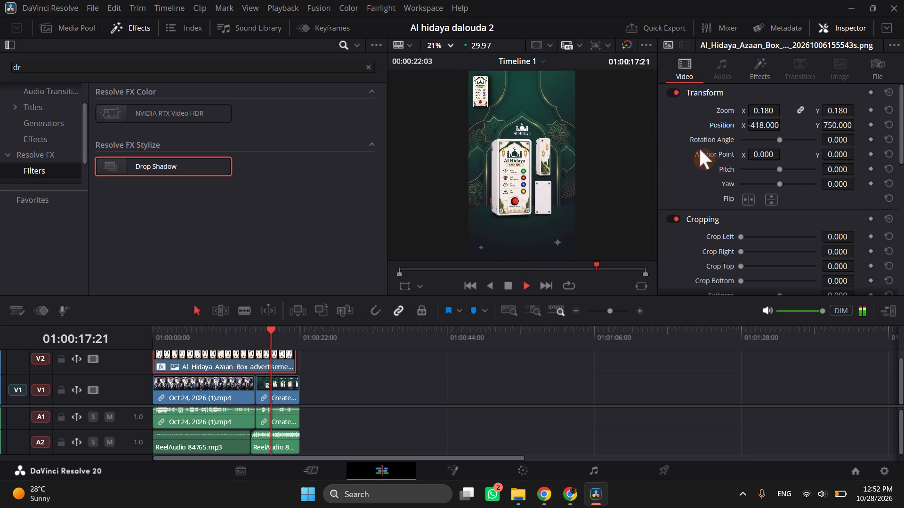
{"action": "key", "text": "space"}
Split the product image on V2 at 01:00:15:11, where the outro begins, and delete the part over the outro.
{"action": "left_click_drag", "start_coordinate": [266, 331], "coordinate": [266, 331]}
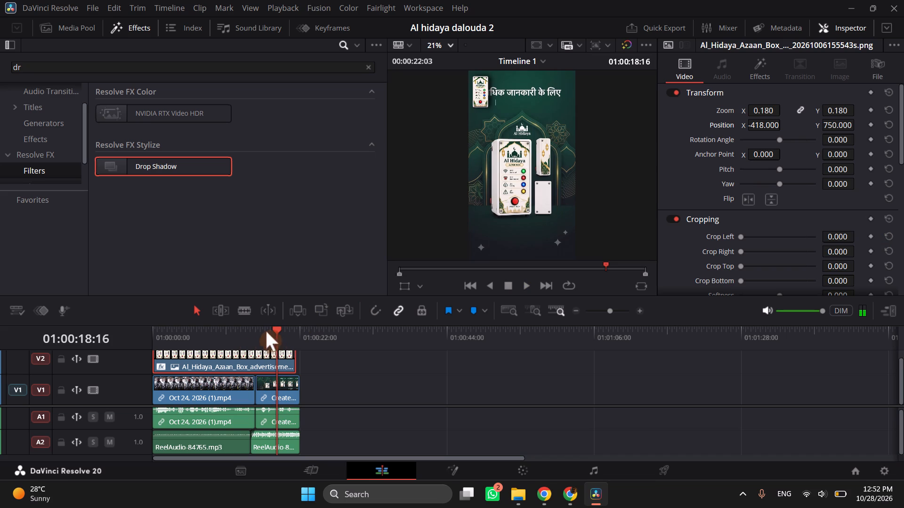
{"action": "left_click_drag", "start_coordinate": [266, 331], "coordinate": [256, 335]}
{"action": "left_click_drag", "start_coordinate": [614, 301], "coordinate": [621, 306]}
{"action": "left_click_drag", "start_coordinate": [611, 314], "coordinate": [622, 314]}
{"action": "left_click", "coordinate": [527, 339]}
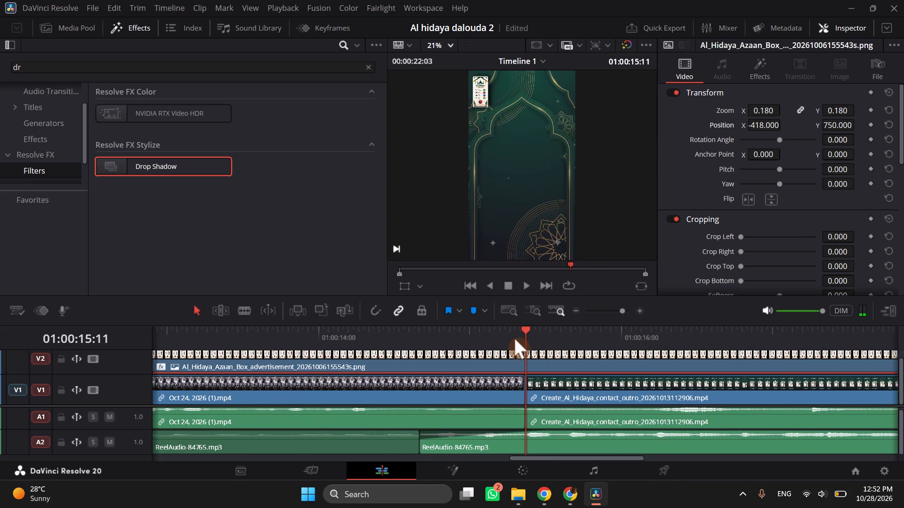
{"action": "left_click", "coordinate": [531, 358]}
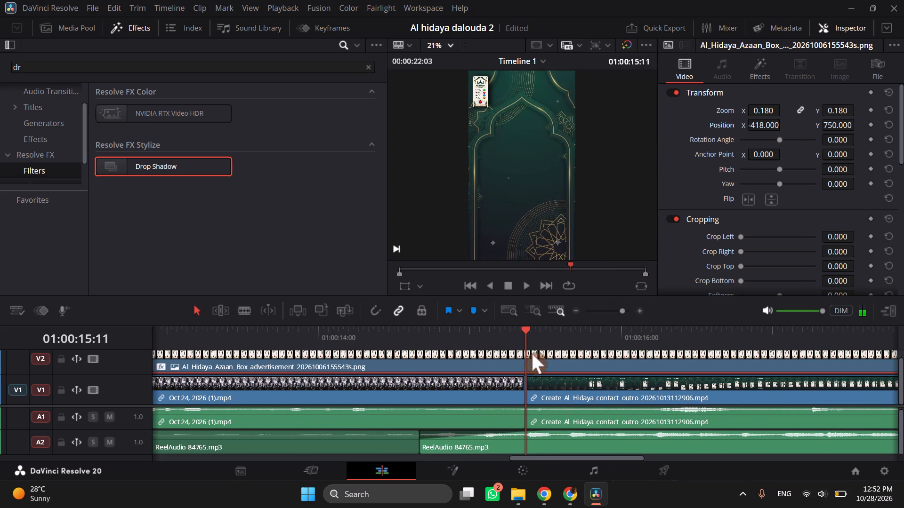
{"action": "key", "text": "ctrl+b"}
{"action": "left_click", "coordinate": [557, 352]}
{"action": "key", "text": "BackSpace"}
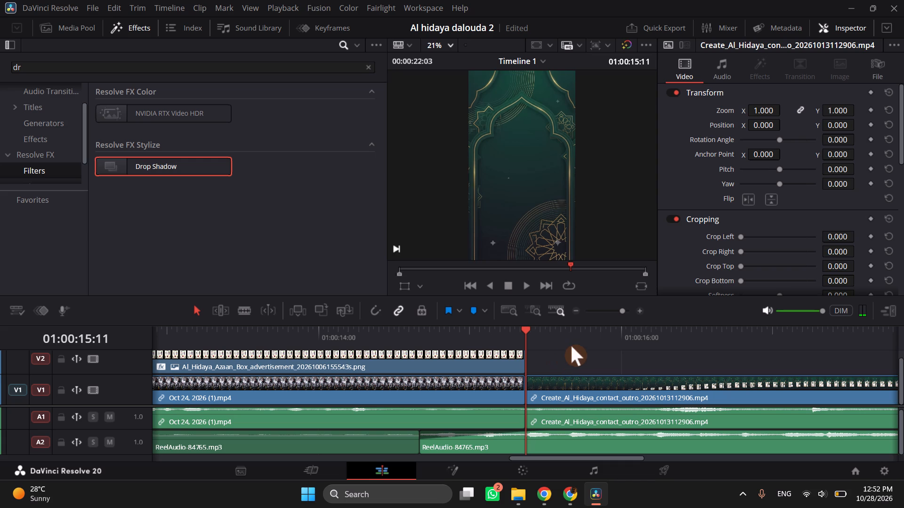
Play the outro through to the end of the timeline to check it without the overlay.
{"action": "left_click", "coordinate": [616, 310]}
{"action": "left_click", "coordinate": [614, 311]}
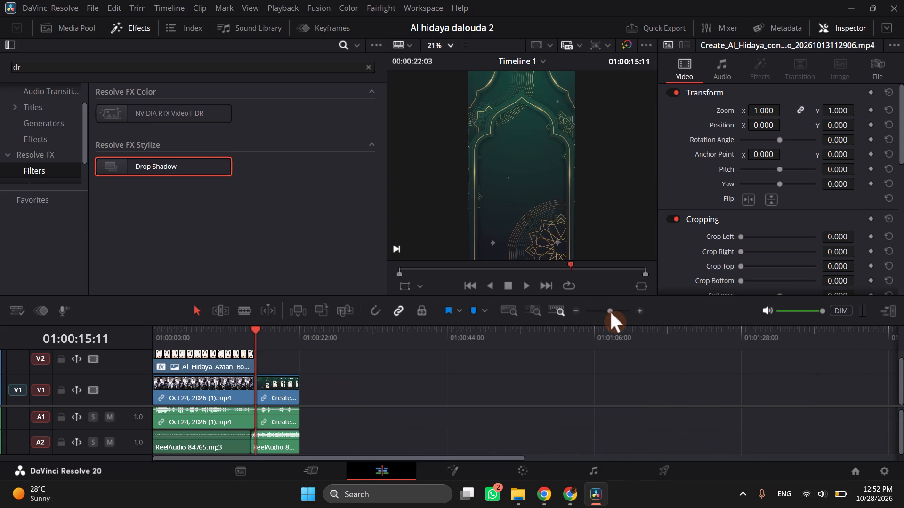
{"action": "key", "text": "space"}
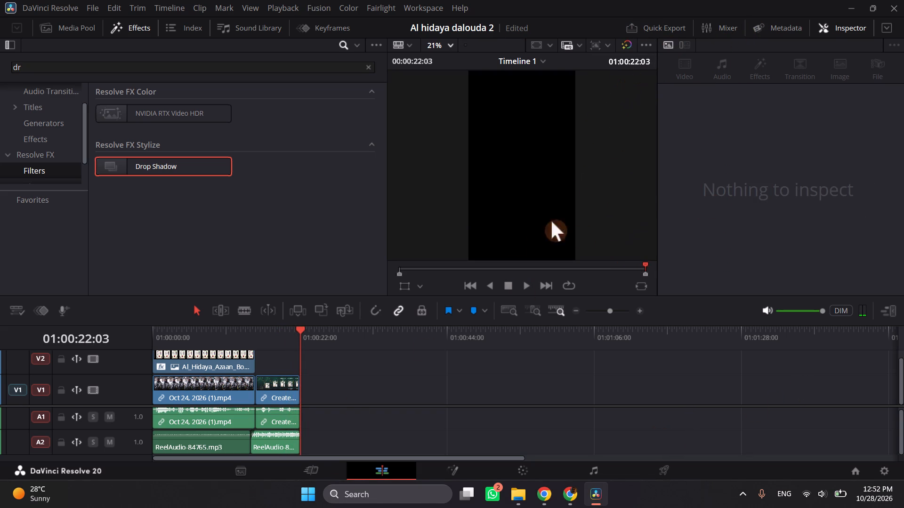
Add a fade-out of about 25 frames to the end of the second ReelAudio clip on A2.
{"action": "left_click", "coordinate": [297, 437]}
{"action": "left_click_drag", "start_coordinate": [297, 433], "coordinate": [290, 434]}
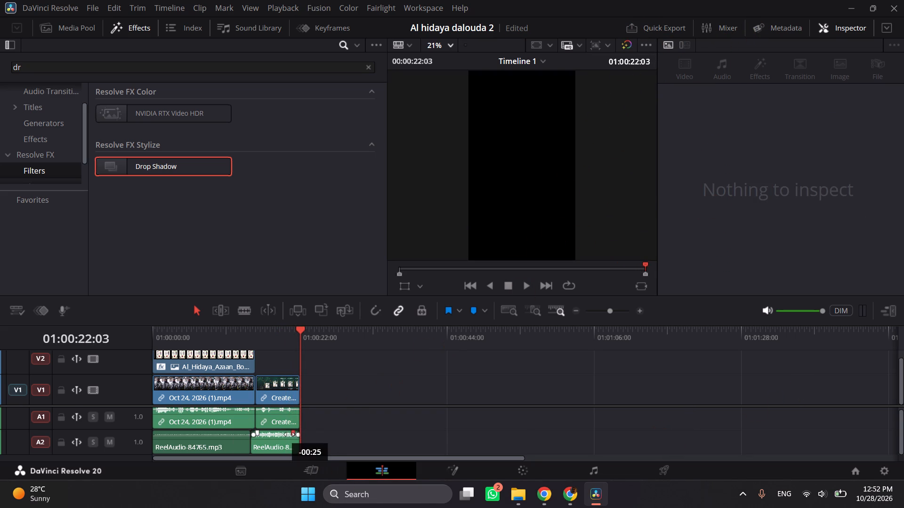
{"action": "left_click_drag", "start_coordinate": [290, 434], "coordinate": [289, 435]}
Play the video from the start of the outro to the end to check the music's fade-out.
{"action": "left_click", "coordinate": [255, 334]}
{"action": "key", "text": "space"}
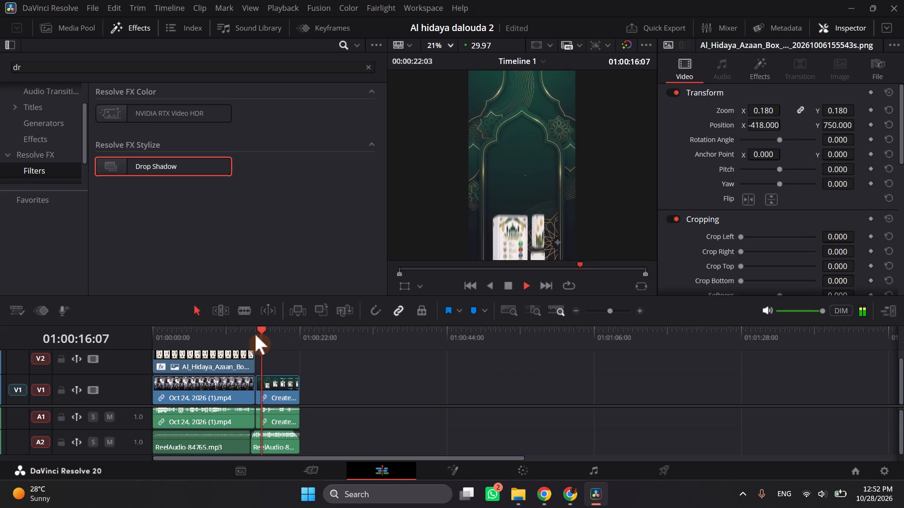
{"action": "left_click", "coordinate": [290, 433]}
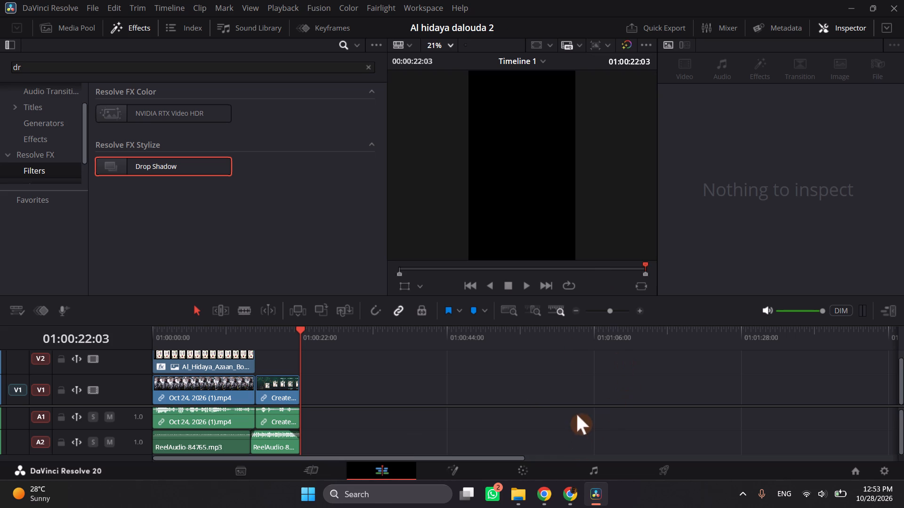
Switch to the desktop and open Kuro.
{"action": "left_click", "coordinate": [376, 335]}
{"action": "left_click", "coordinate": [17, 405]}
{"action": "double_click", "coordinate": [14, 409]}
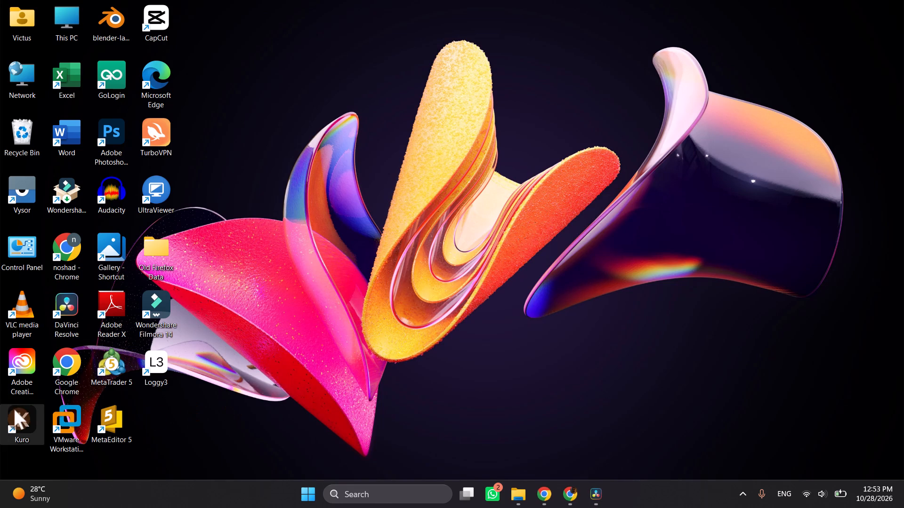
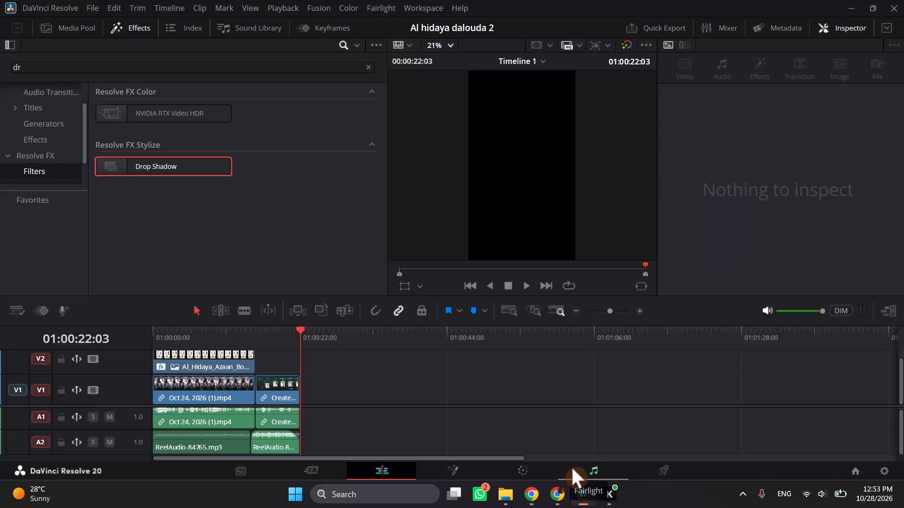
Return the playhead to the beginning of the timeline and briefly play the opening of the video.
{"action": "left_click", "coordinate": [505, 383]}
{"action": "left_click_drag", "start_coordinate": [222, 333], "coordinate": [129, 329]}
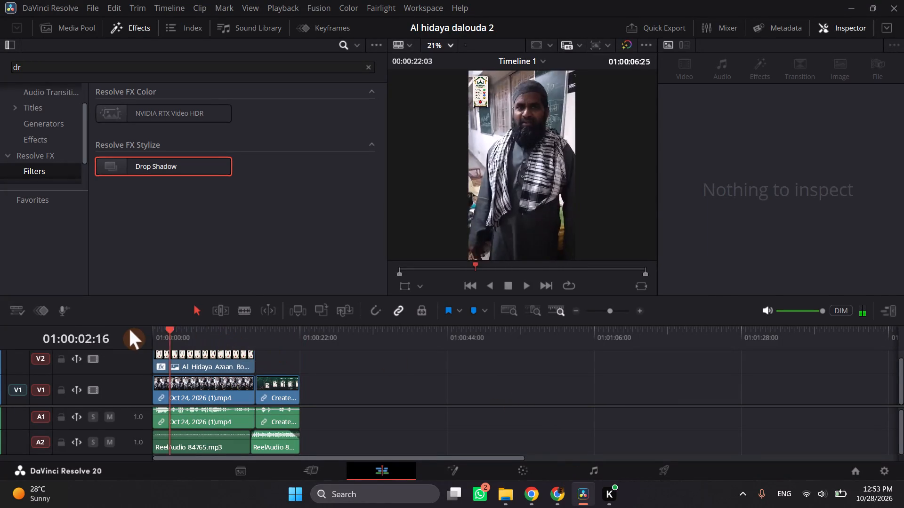
{"action": "left_click_drag", "start_coordinate": [129, 329], "coordinate": [126, 330]}
{"action": "key", "text": "space"}
{"action": "key", "text": "space"}
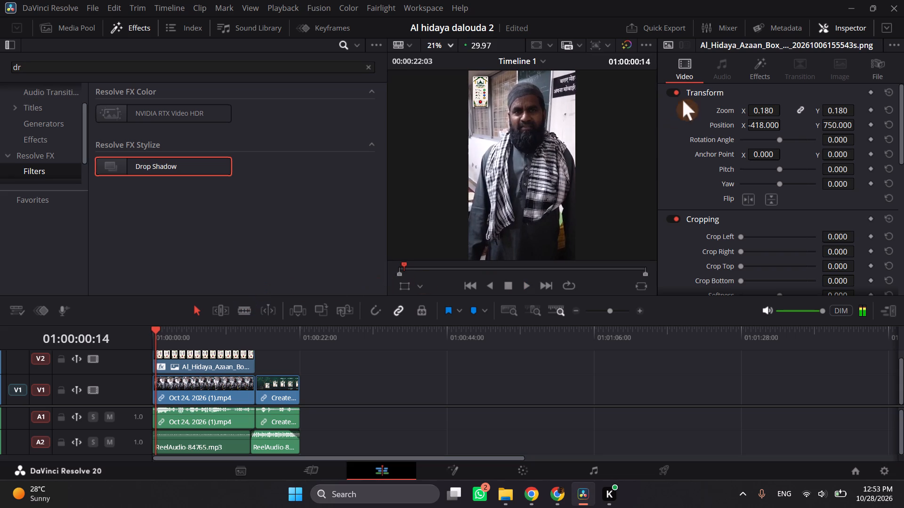
Start a Quick Export with the H.264 Master preset, choosing the Al hidaya app video folder in Downloads as destination.
{"action": "left_click", "coordinate": [661, 24]}
{"action": "left_click", "coordinate": [628, 349]}
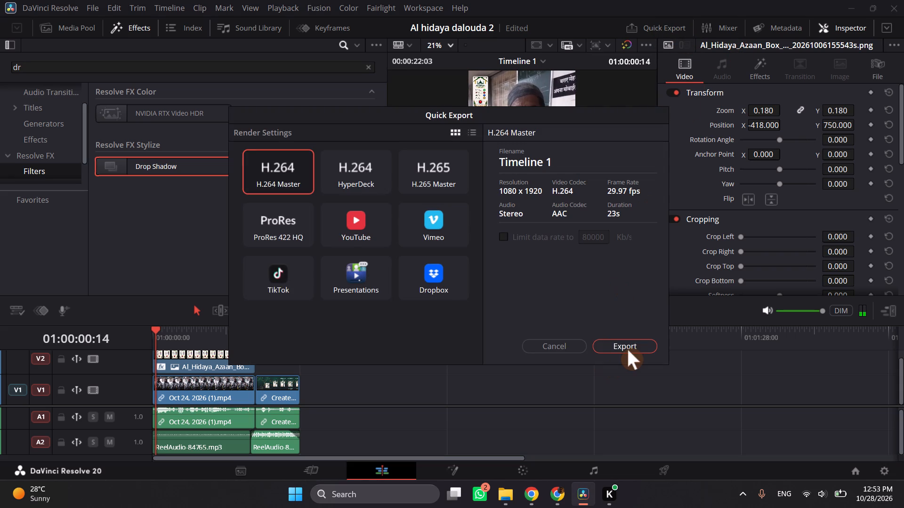
{"action": "double_click", "coordinate": [172, 125]}
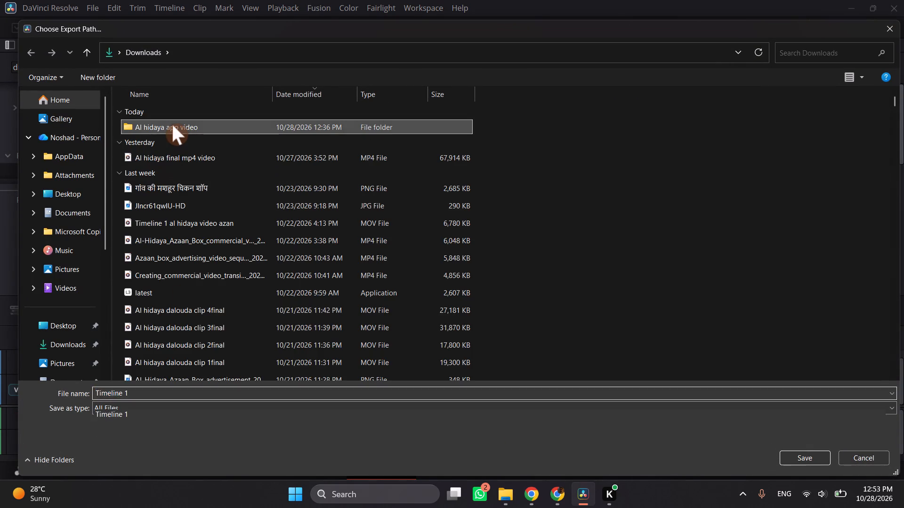
Name the export file "Timeline edit 1".
{"action": "left_click", "coordinate": [187, 418]}
{"action": "left_click", "coordinate": [188, 419]}
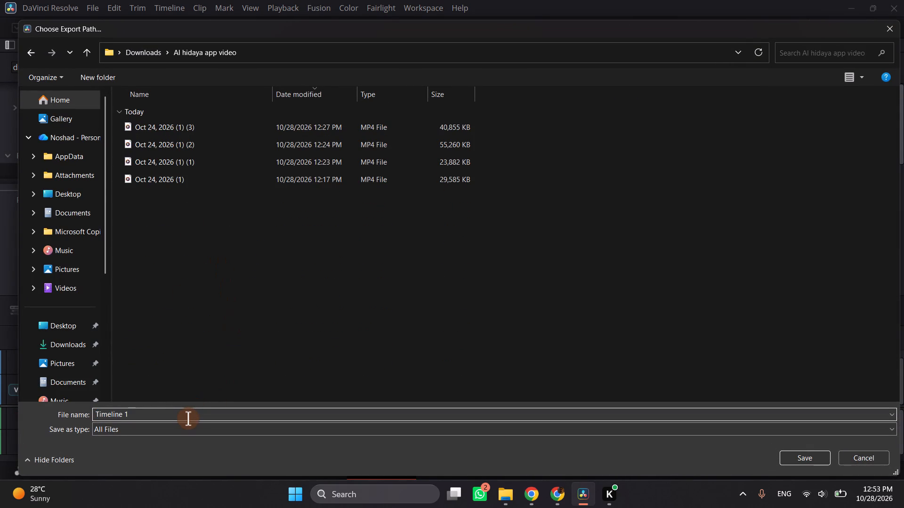
{"action": "left_click", "coordinate": [120, 410]}
{"action": "key", "text": "Right"}
{"action": "key", "text": "space"}
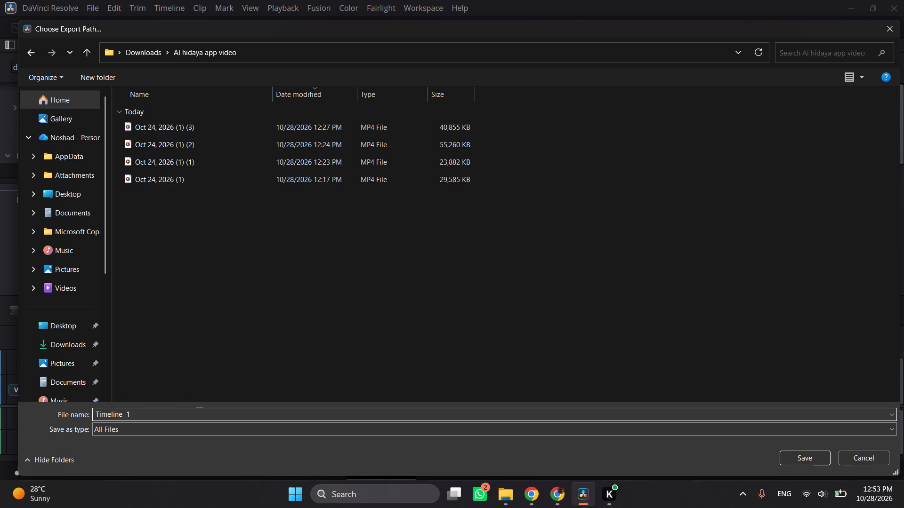
{"action": "type", "text": "edit"}
{"action": "key", "text": "space"}
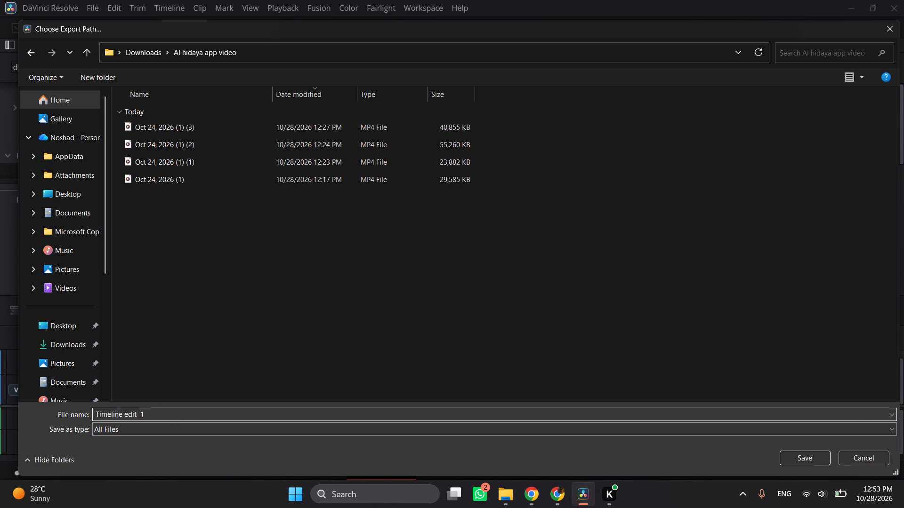
{"action": "key", "text": "BackSpace"}
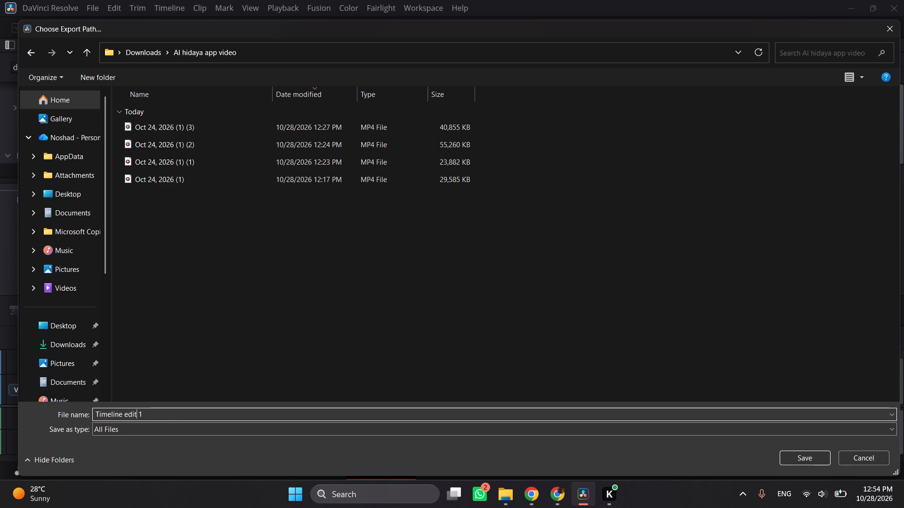
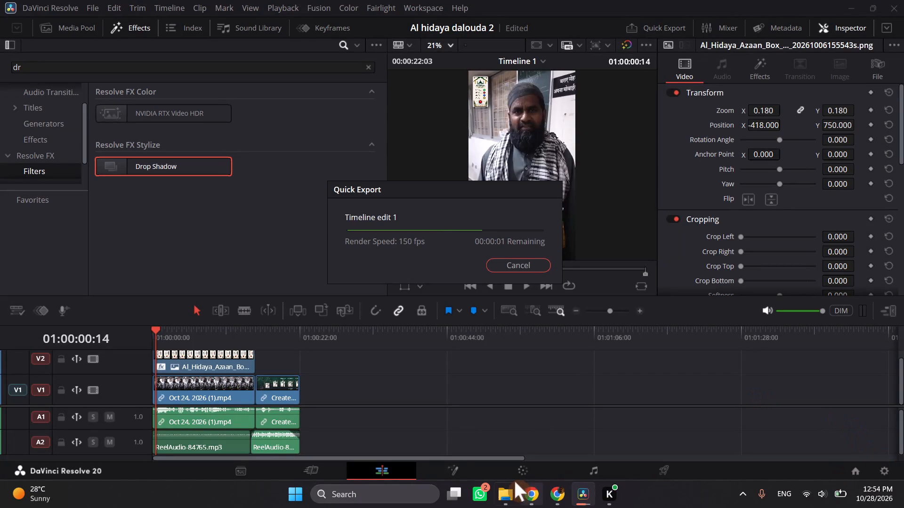
Move the Create_Al_Hidaya contact outro and its ReelAudio segment together along the timeline to about 43 seconds, making room before them.
{"action": "left_click", "coordinate": [420, 363]}
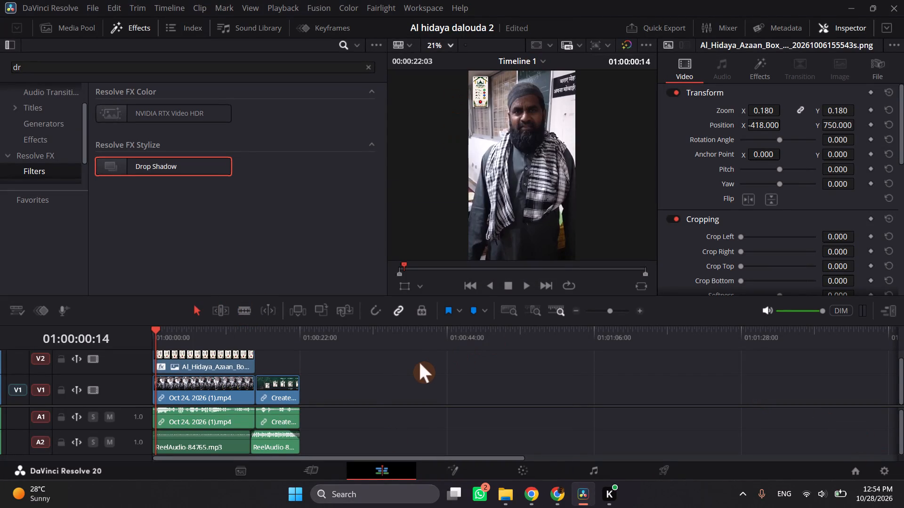
{"action": "scroll", "coordinate": [361, 386], "scroll_direction": "up", "scroll_amount": 4}
{"action": "scroll", "coordinate": [339, 390], "scroll_direction": "down", "scroll_amount": 3}
{"action": "left_click_drag", "start_coordinate": [337, 374], "coordinate": [280, 446]}
{"action": "left_click_drag", "start_coordinate": [275, 436], "coordinate": [275, 442]}
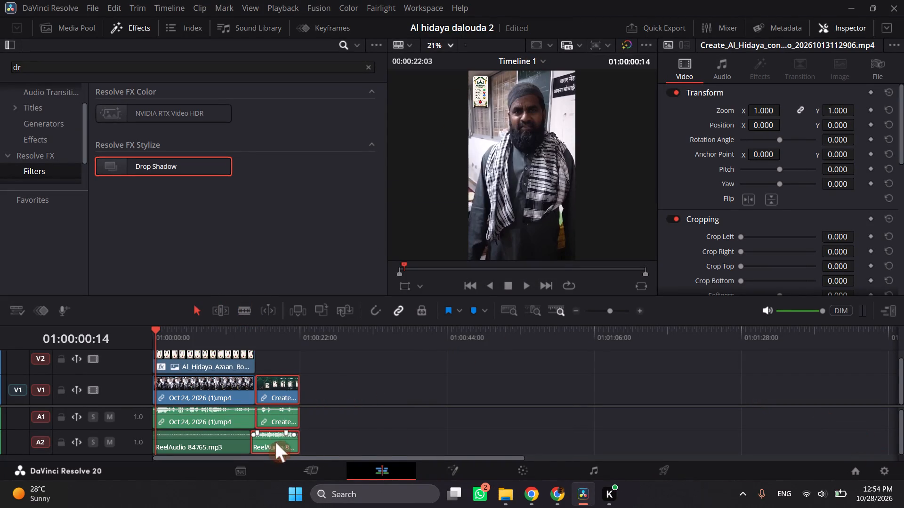
{"action": "left_click_drag", "start_coordinate": [275, 442], "coordinate": [460, 448]}
{"action": "left_click", "coordinate": [352, 421]}
Delete the Oct 24, 2026 (1).mp4 clip and its linked audio from the timeline.
{"action": "left_click", "coordinate": [227, 390]}
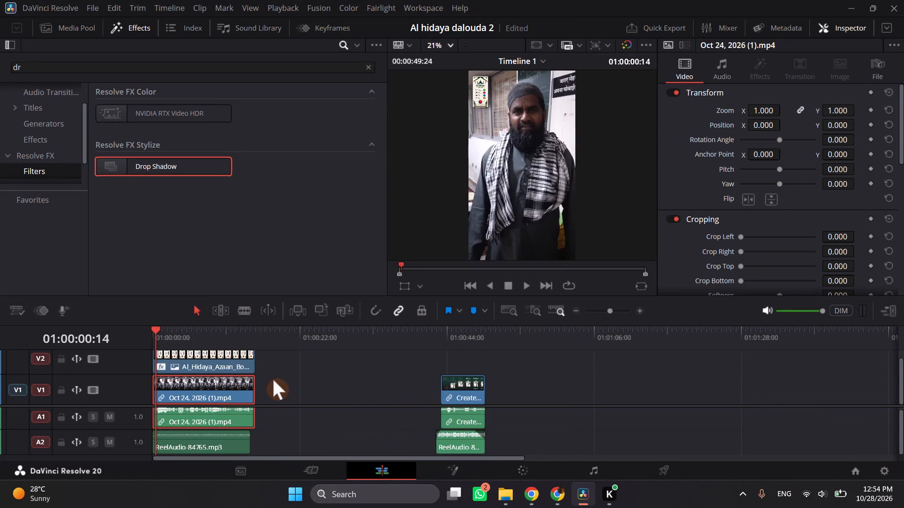
{"action": "left_click", "coordinate": [278, 379]}
{"action": "left_click", "coordinate": [204, 417]}
{"action": "key", "text": "BackSpace"}
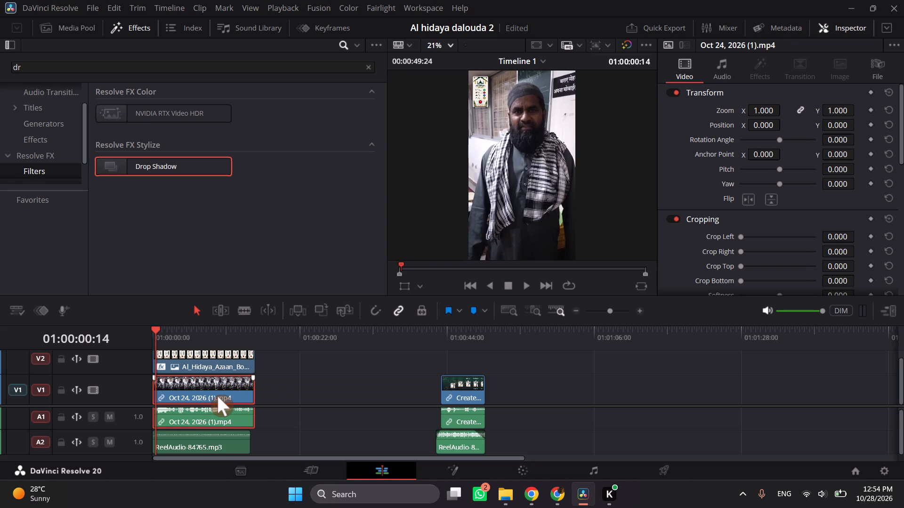
Add the Oct 24, 2026 (1)(1).mp4 clip at the very beginning of tracks V1 and A1.
{"action": "left_click", "coordinate": [72, 22]}
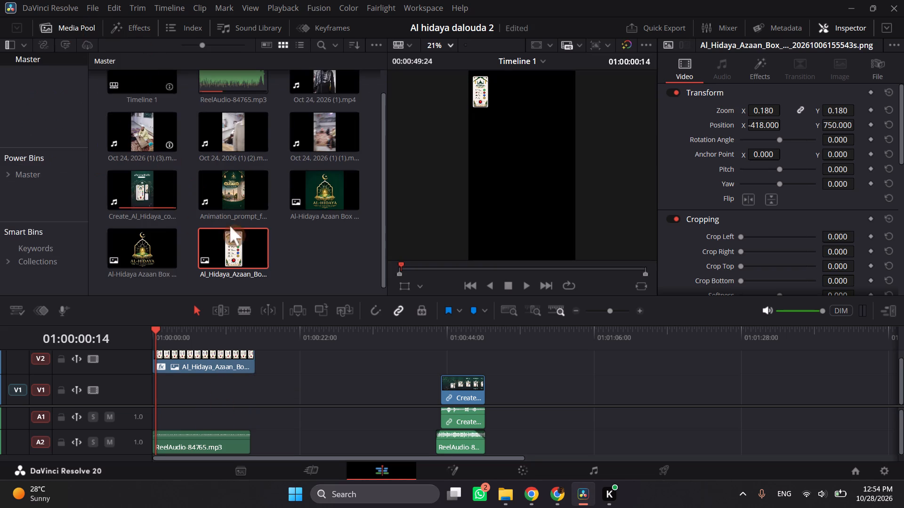
{"action": "scroll", "coordinate": [282, 254], "scroll_direction": "up", "scroll_amount": 3}
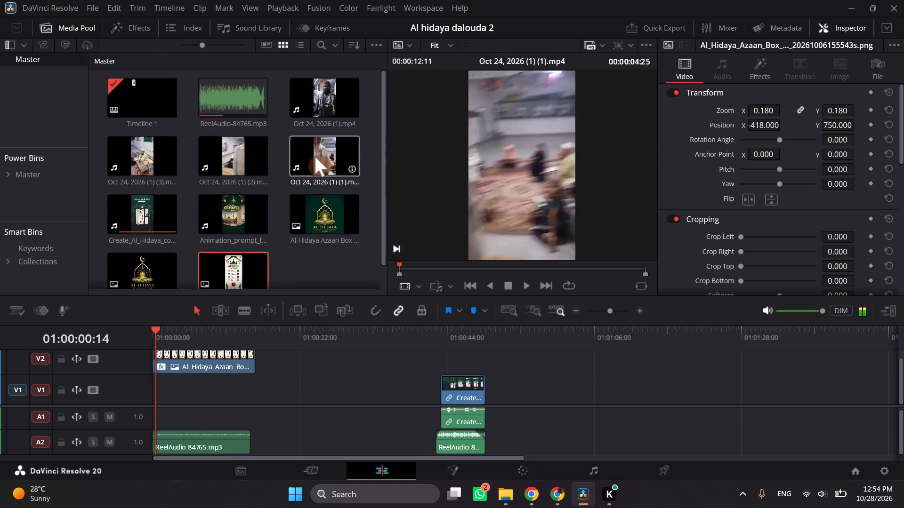
{"action": "left_click_drag", "start_coordinate": [317, 154], "coordinate": [183, 381]}
{"action": "left_click_drag", "start_coordinate": [219, 385], "coordinate": [157, 385]}
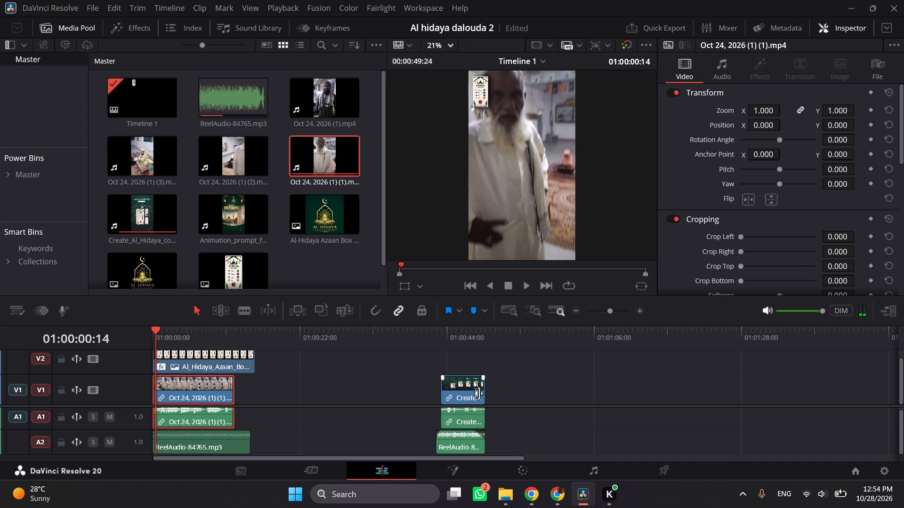
Move the contact outro and its ReelAudio segment back so the outro directly follows the Oct 24, 2026 (1)(1).mp4 clip.
{"action": "left_click_drag", "start_coordinate": [531, 372], "coordinate": [460, 445]}
{"action": "left_click_drag", "start_coordinate": [472, 413], "coordinate": [325, 411]}
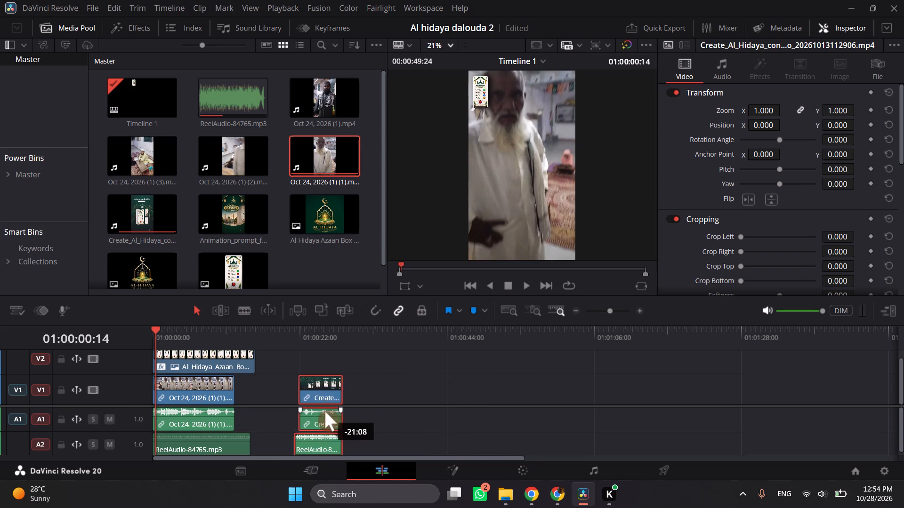
{"action": "left_click_drag", "start_coordinate": [325, 411], "coordinate": [267, 401]}
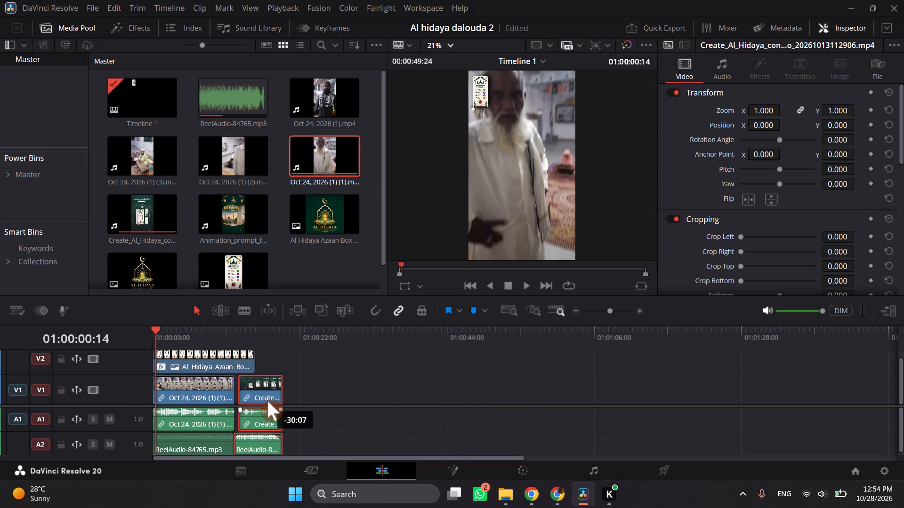
{"action": "left_click_drag", "start_coordinate": [267, 401], "coordinate": [266, 400]}
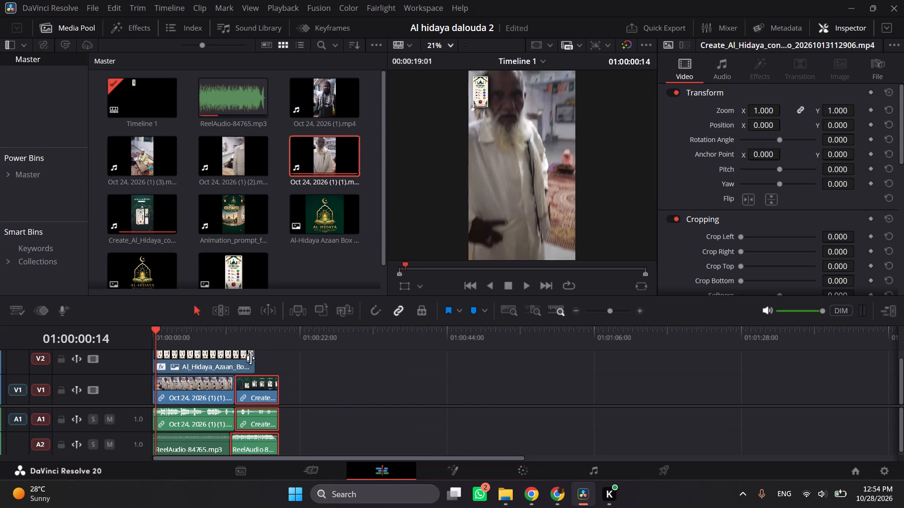
Check the opening and set the Azaan Box advertisement overlay's Position X to 403, moving it to the video frame's upper right corner.
{"action": "left_click_drag", "start_coordinate": [180, 339], "coordinate": [142, 336]}
{"action": "key", "text": "space"}
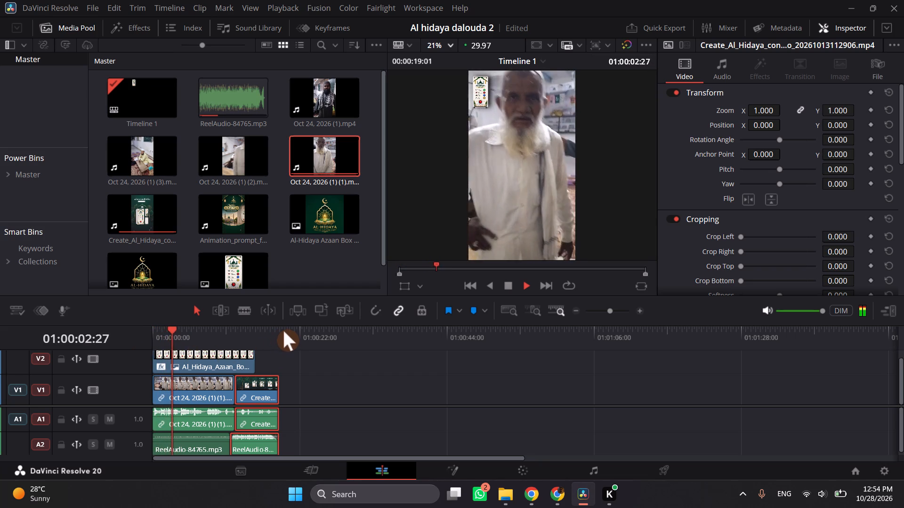
{"action": "key", "text": "space"}
{"action": "left_click", "coordinate": [215, 355]}
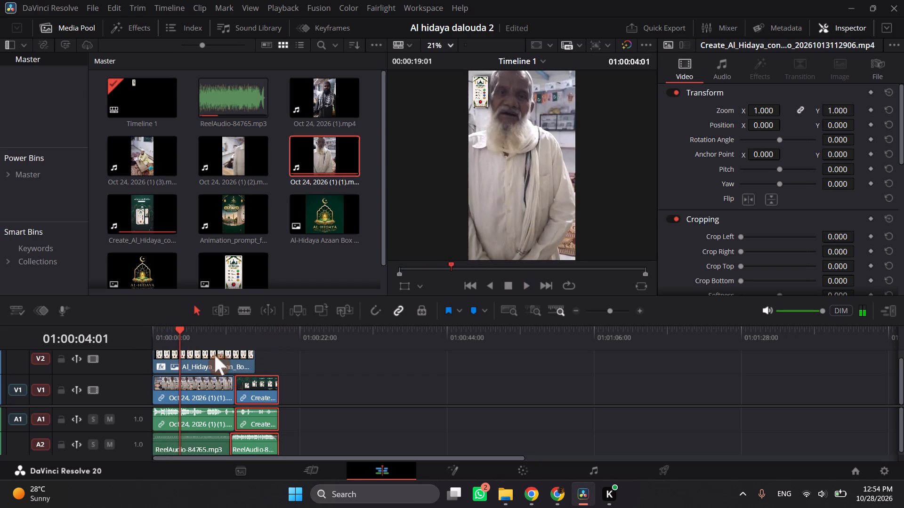
{"action": "left_click_drag", "start_coordinate": [766, 129], "coordinate": [769, 129]}
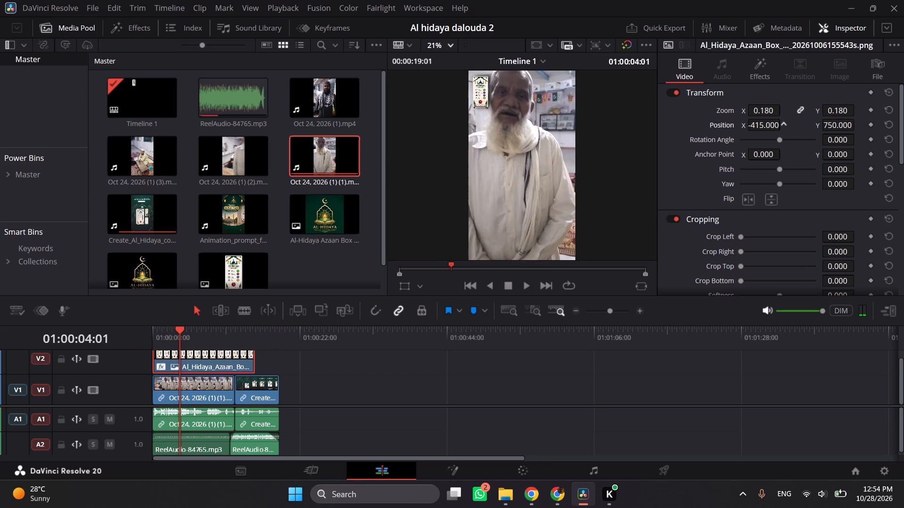
{"action": "left_click_drag", "start_coordinate": [769, 129], "coordinate": [781, 254]}
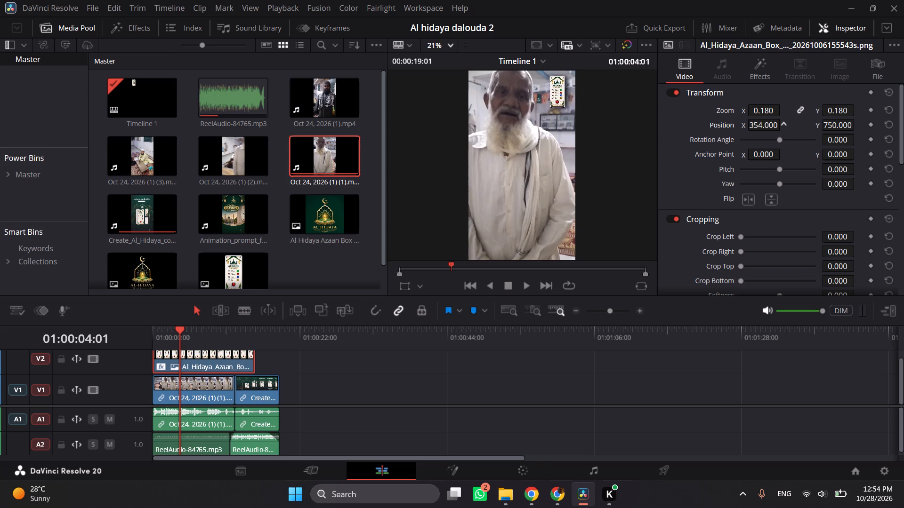
{"action": "left_click_drag", "start_coordinate": [781, 254], "coordinate": [807, 265]}
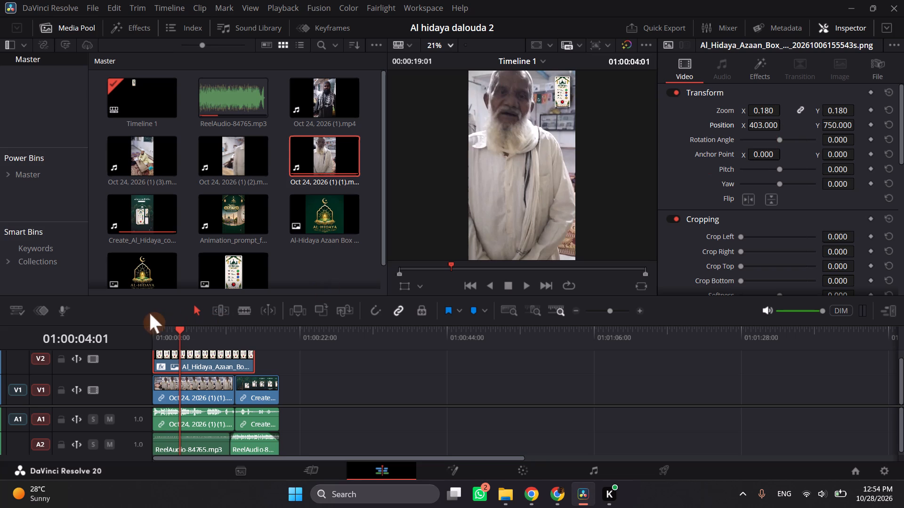
Split the Azaan Box overlay at 01:00:12:09, where the outro begins, and delete the part lying over the outro.
{"action": "left_click_drag", "start_coordinate": [168, 335], "coordinate": [128, 341]}
{"action": "key", "text": "space"}
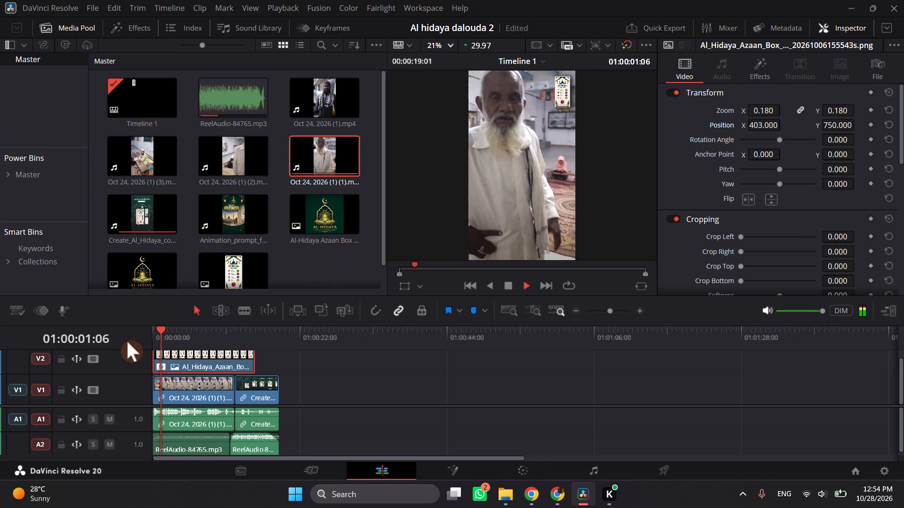
{"action": "left_click", "coordinate": [235, 334]}
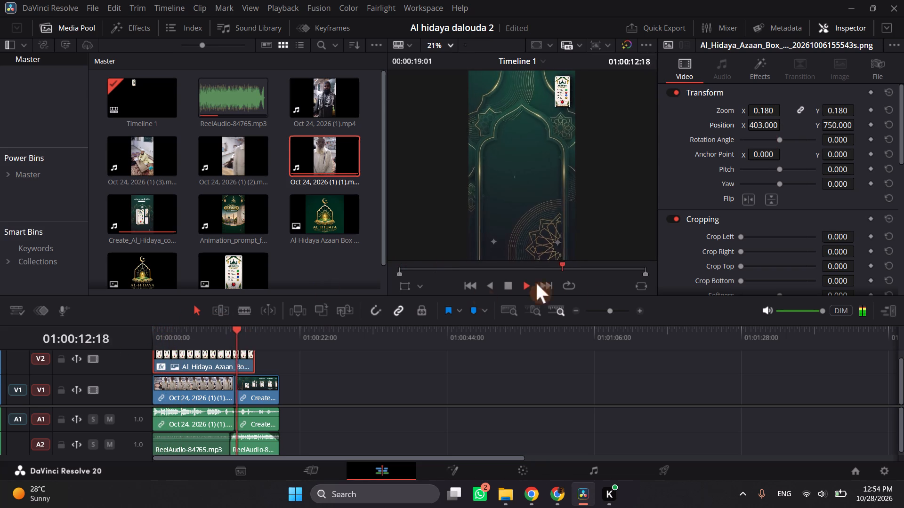
{"action": "key", "text": "space"}
{"action": "left_click_drag", "start_coordinate": [613, 308], "coordinate": [619, 312]}
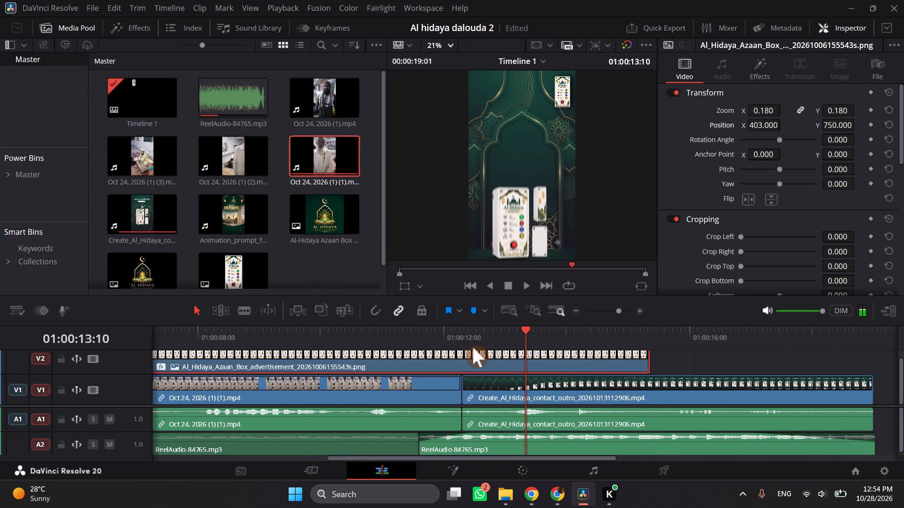
{"action": "left_click_drag", "start_coordinate": [469, 345], "coordinate": [461, 341]}
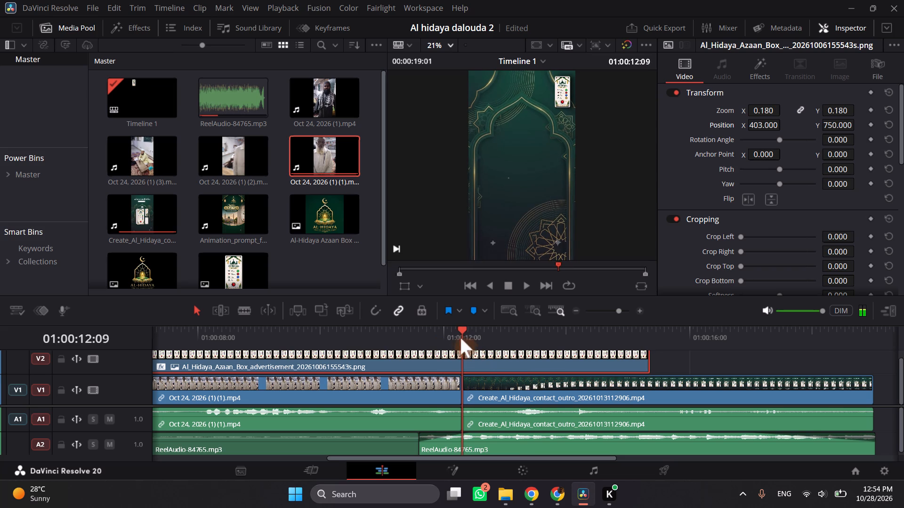
{"action": "left_click_drag", "start_coordinate": [457, 336], "coordinate": [462, 337]}
{"action": "left_click", "coordinate": [479, 356]}
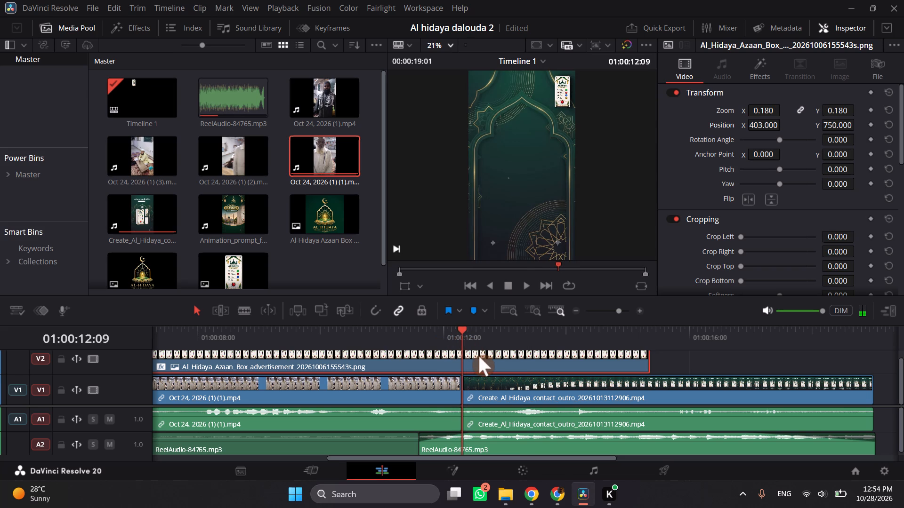
{"action": "key", "text": "ctrl+b"}
{"action": "left_click", "coordinate": [484, 358]}
{"action": "key", "text": "BackSpace"}
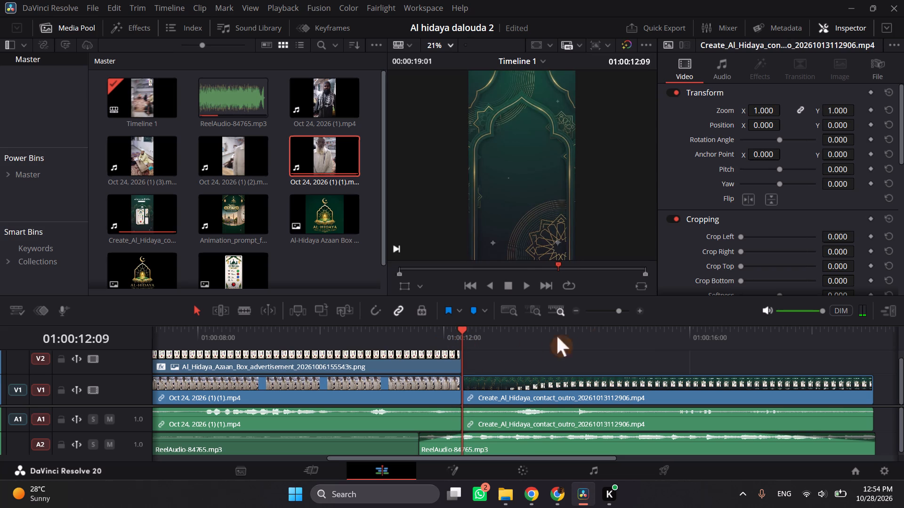
Play back the end of the interview clip and its transition into the outro.
{"action": "left_click", "coordinate": [610, 313]}
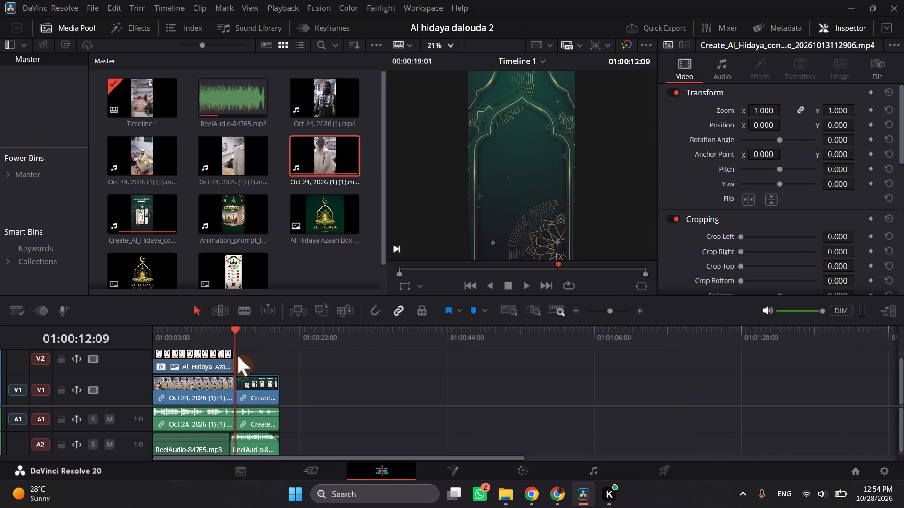
{"action": "left_click", "coordinate": [208, 332]}
{"action": "key", "text": "space"}
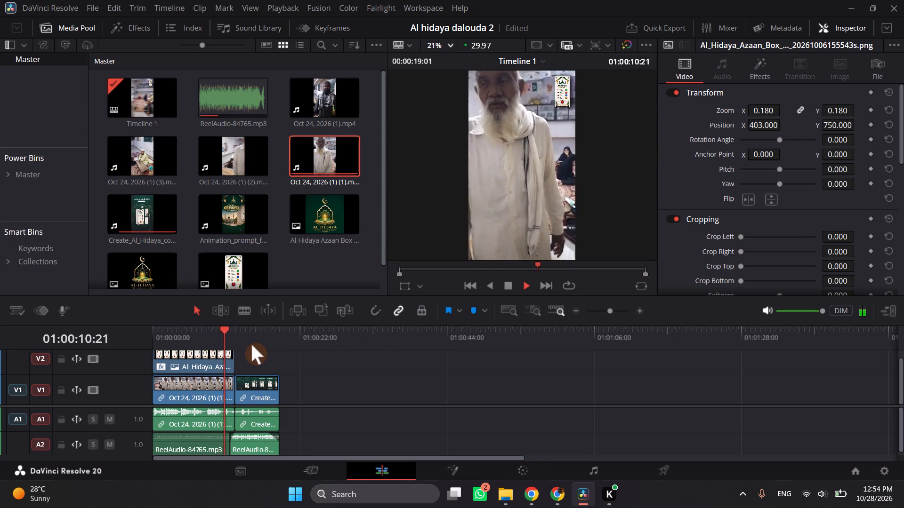
{"action": "key", "text": "space"}
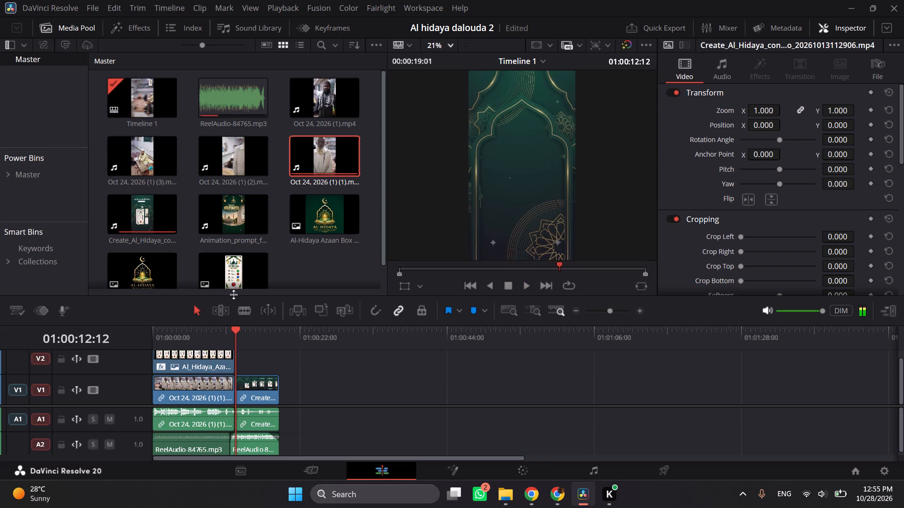
Find the cut point by playback and split the Oct 24, 2026 (1)(1).mp4 clip with its audio at 01:00:06:26.
{"action": "left_click", "coordinate": [210, 333]}
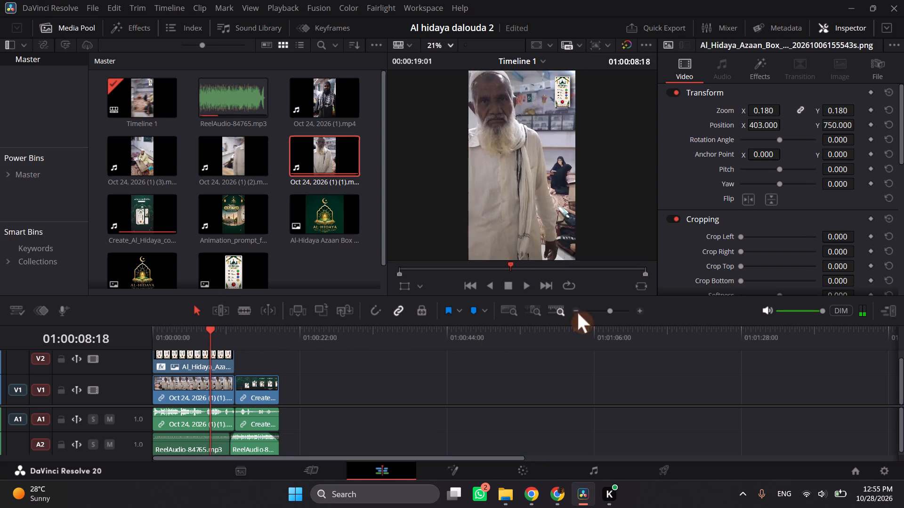
{"action": "left_click_drag", "start_coordinate": [618, 312], "coordinate": [622, 312]}
{"action": "left_click", "coordinate": [622, 312]}
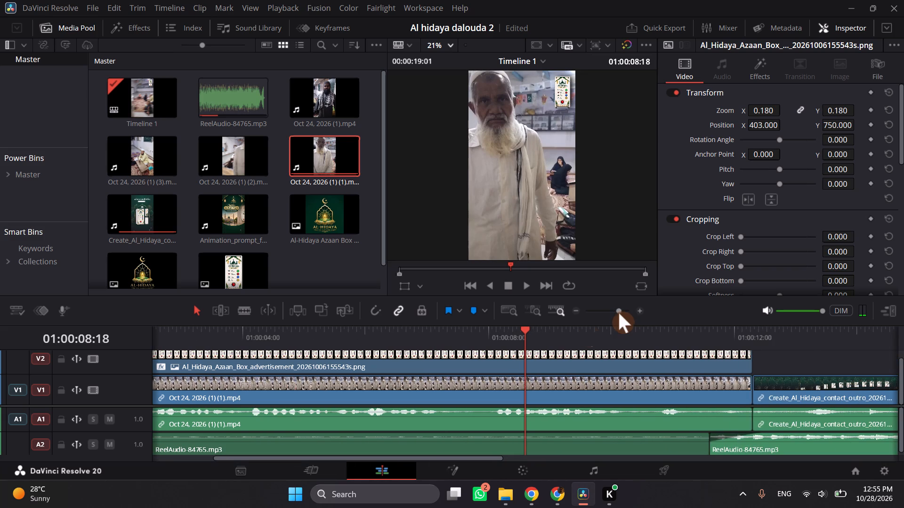
{"action": "left_click", "coordinate": [450, 340]}
{"action": "key", "text": "space"}
{"action": "key", "text": "space"}
{"action": "left_click", "coordinate": [428, 334]}
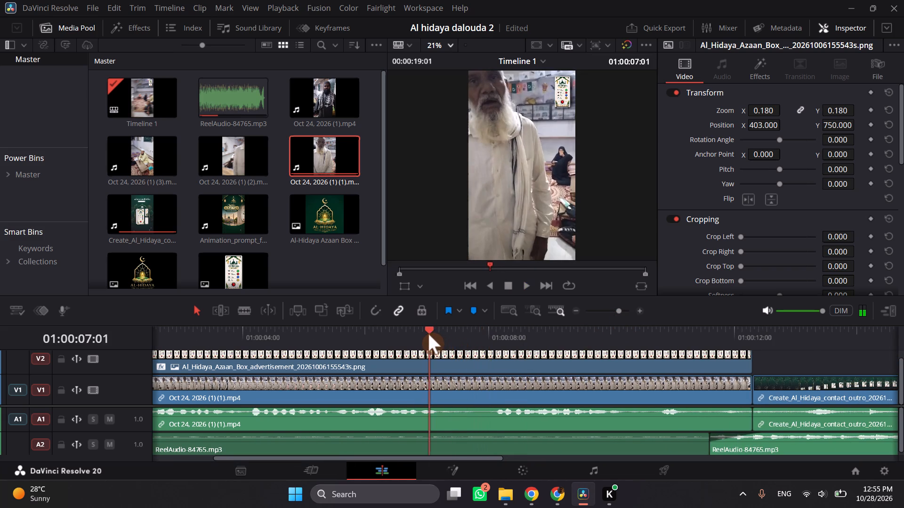
{"action": "key", "text": "space"}
{"action": "key", "text": "space"}
{"action": "left_click", "coordinate": [391, 339]}
{"action": "key", "text": "space"}
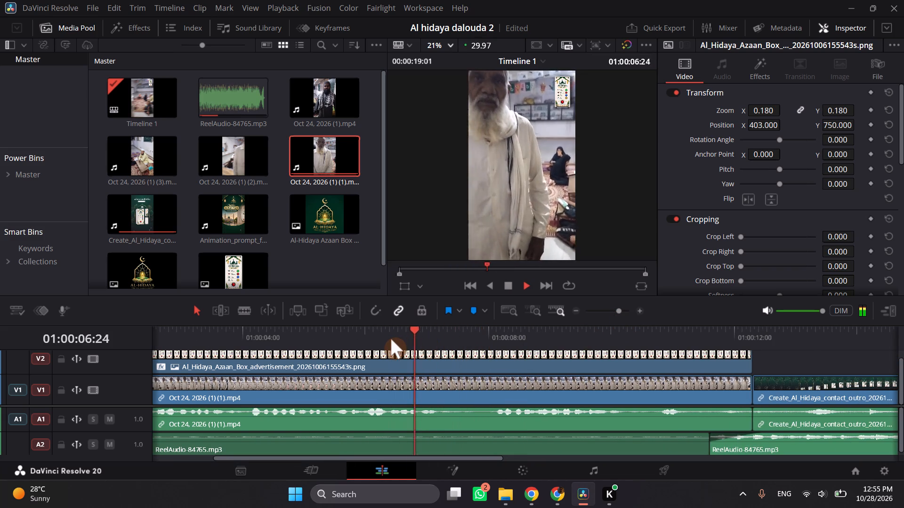
{"action": "key", "text": "space"}
{"action": "key", "text": "space"}
{"action": "key", "text": "space"}
{"action": "left_click", "coordinate": [417, 349]}
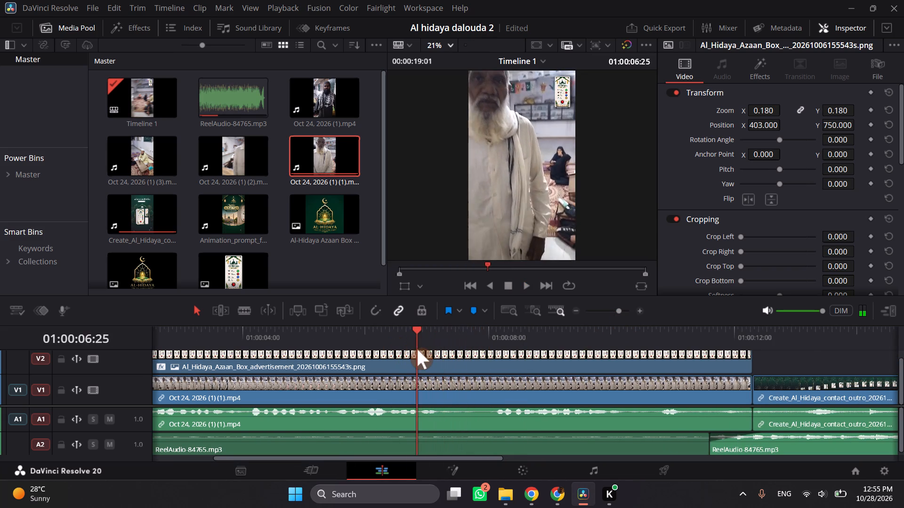
{"action": "key", "text": "space"}
{"action": "key", "text": "space"}
{"action": "left_click", "coordinate": [417, 349]}
{"action": "left_click", "coordinate": [444, 410]}
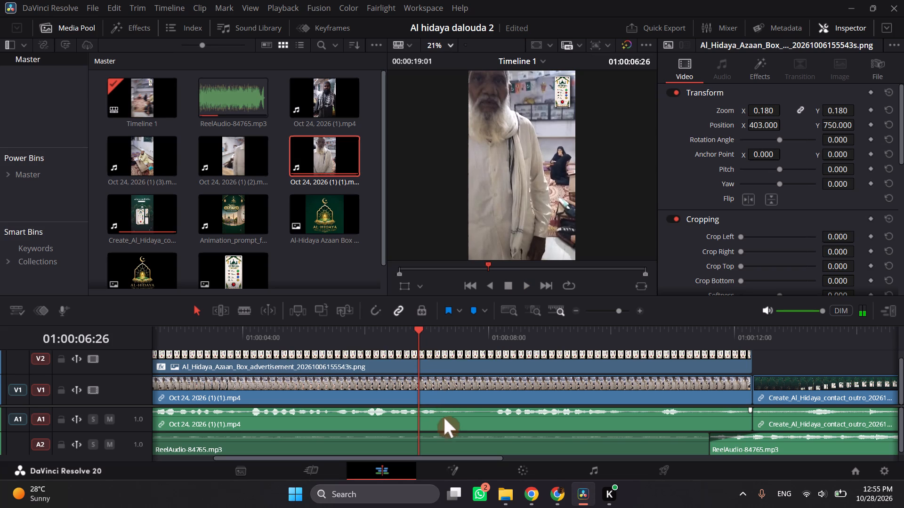
{"action": "left_click", "coordinate": [444, 422]}
{"action": "key", "text": "ctrl+b"}
Split all tracks at 01:00:08:01 and select the short interview segment between the two cuts.
{"action": "key", "text": "space"}
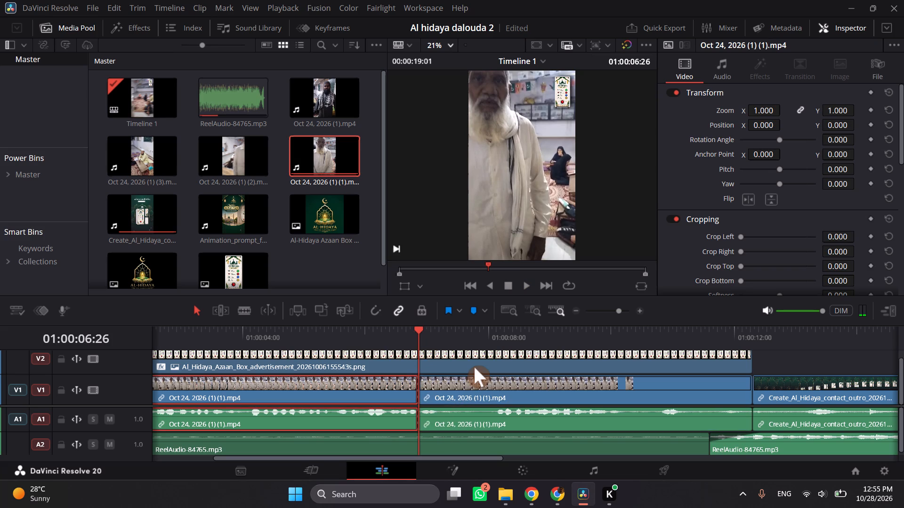
{"action": "key", "text": "space"}
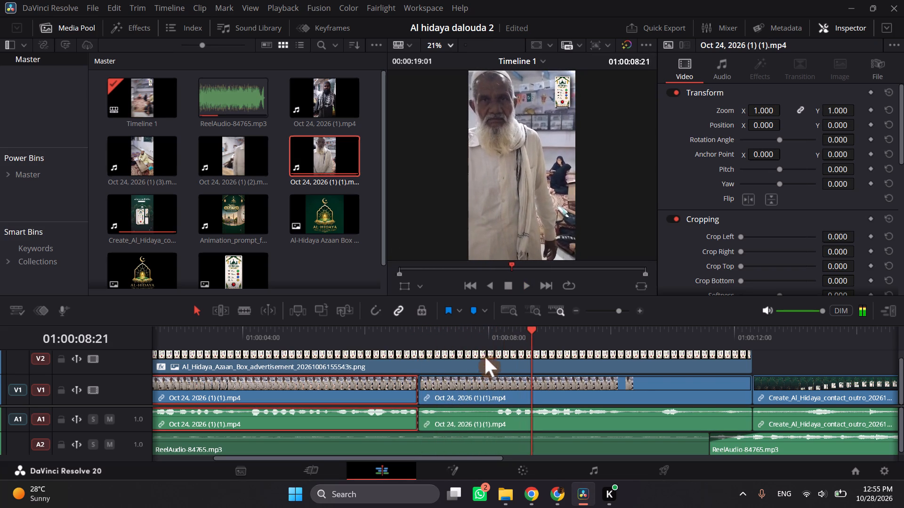
{"action": "left_click_drag", "start_coordinate": [500, 328], "coordinate": [496, 327]}
{"action": "left_click_drag", "start_coordinate": [496, 327], "coordinate": [490, 327]}
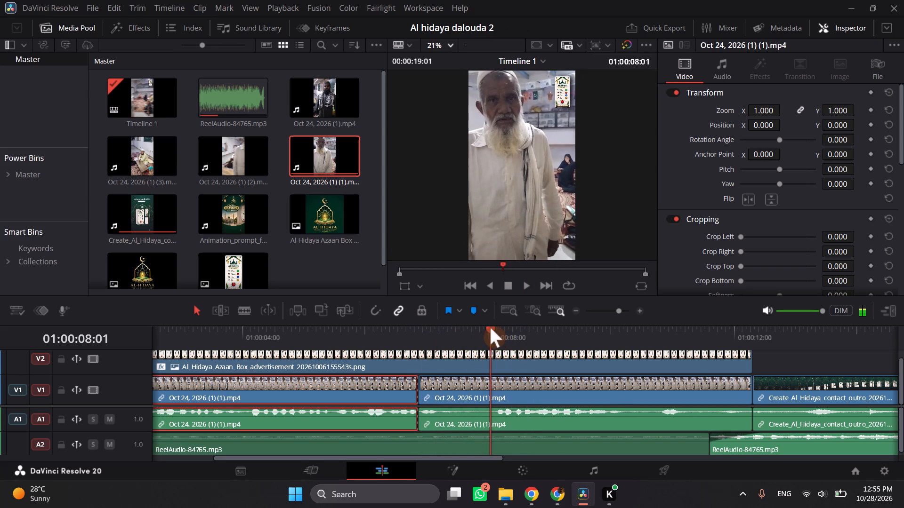
{"action": "key", "text": "ctrl+b"}
{"action": "left_click", "coordinate": [471, 415]}
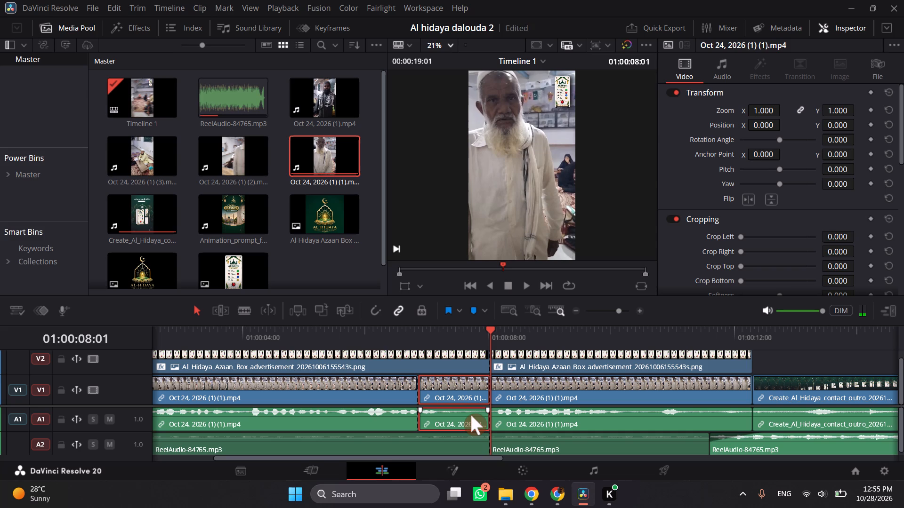
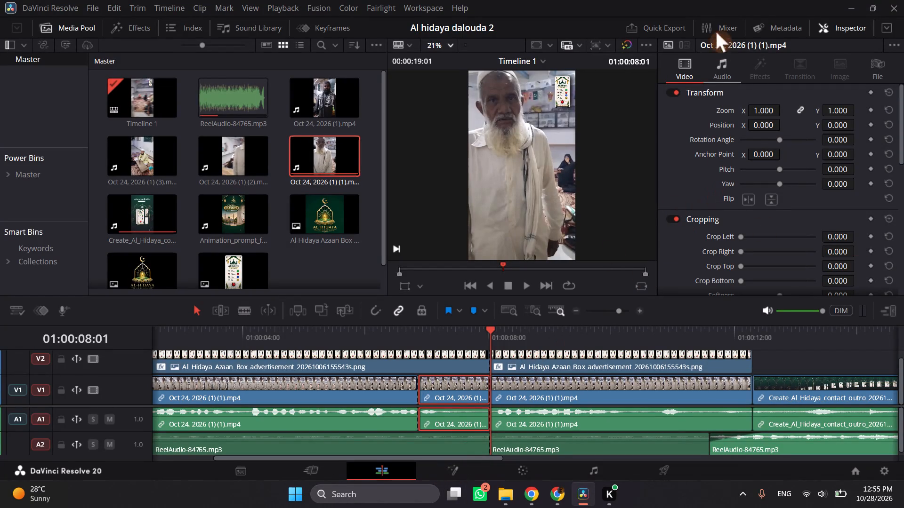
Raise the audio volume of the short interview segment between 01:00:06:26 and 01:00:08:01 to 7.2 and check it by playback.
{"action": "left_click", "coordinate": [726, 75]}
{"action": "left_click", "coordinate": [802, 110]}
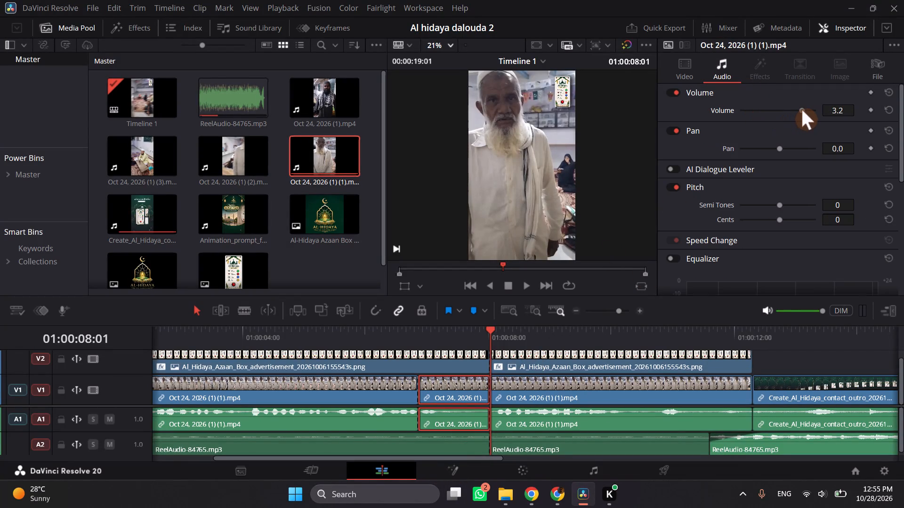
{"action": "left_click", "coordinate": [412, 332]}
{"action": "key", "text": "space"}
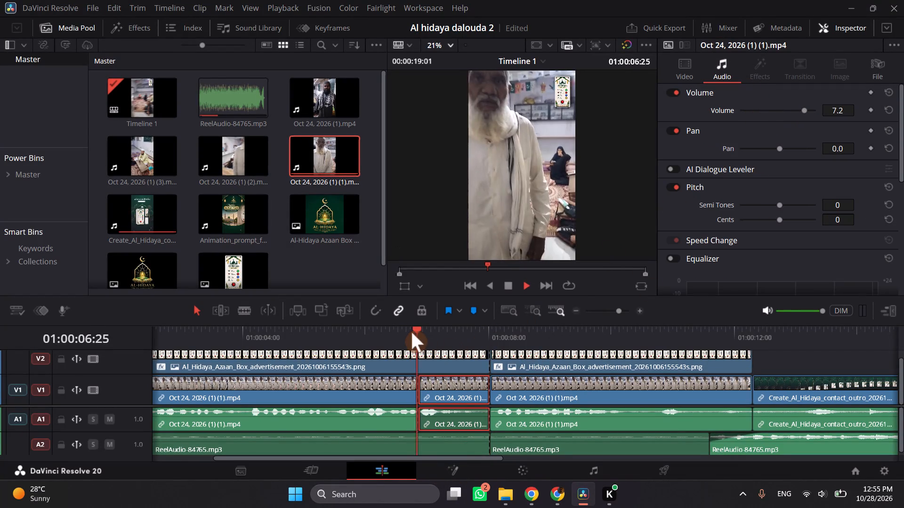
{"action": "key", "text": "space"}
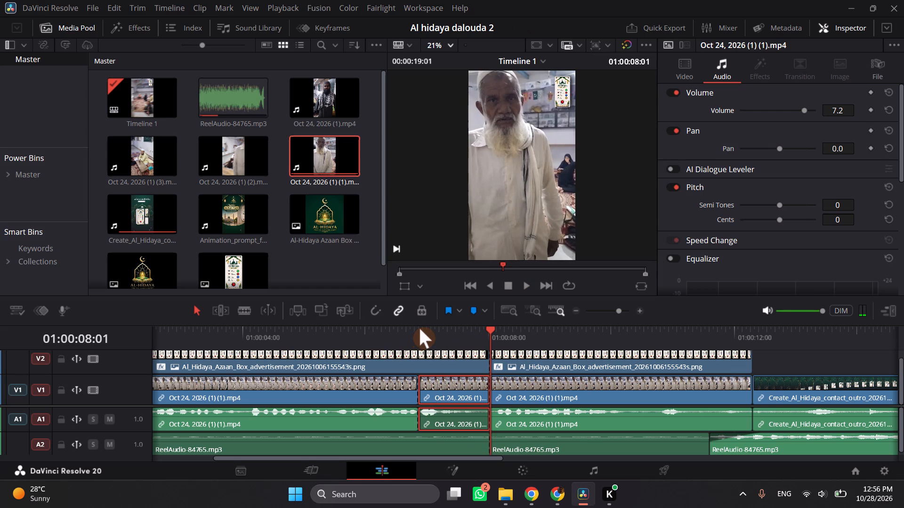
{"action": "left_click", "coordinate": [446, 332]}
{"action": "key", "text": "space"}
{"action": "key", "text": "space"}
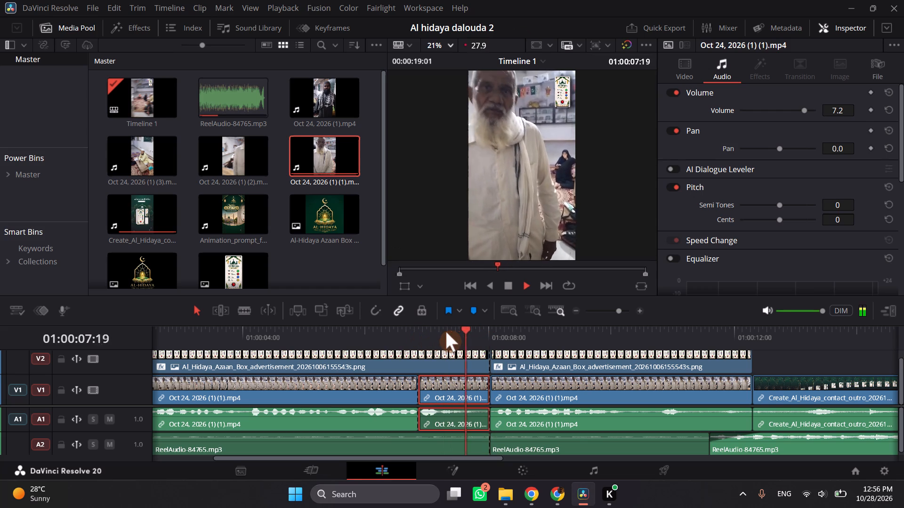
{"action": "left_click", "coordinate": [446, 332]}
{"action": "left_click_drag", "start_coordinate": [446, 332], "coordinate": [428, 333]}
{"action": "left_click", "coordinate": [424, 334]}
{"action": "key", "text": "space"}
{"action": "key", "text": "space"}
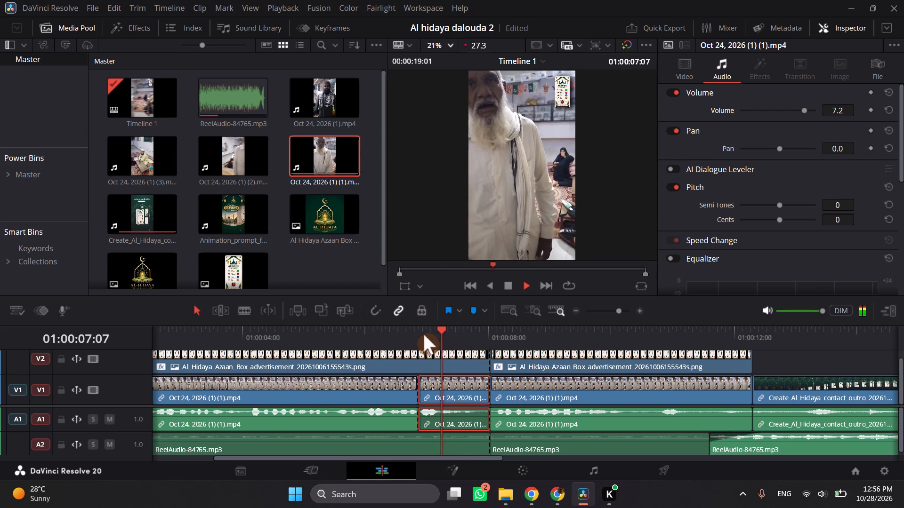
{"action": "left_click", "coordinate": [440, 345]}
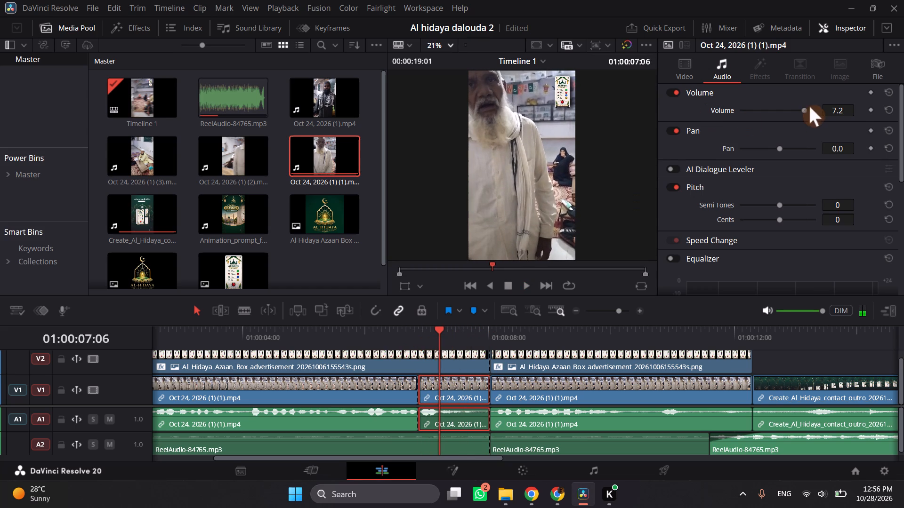
Set the short interview segment's audio volume to 0.2 and listen to it from just before its start.
{"action": "left_click", "coordinate": [800, 109]}
{"action": "left_click", "coordinate": [841, 111]}
{"action": "left_click_drag", "start_coordinate": [841, 111], "coordinate": [840, 111]}
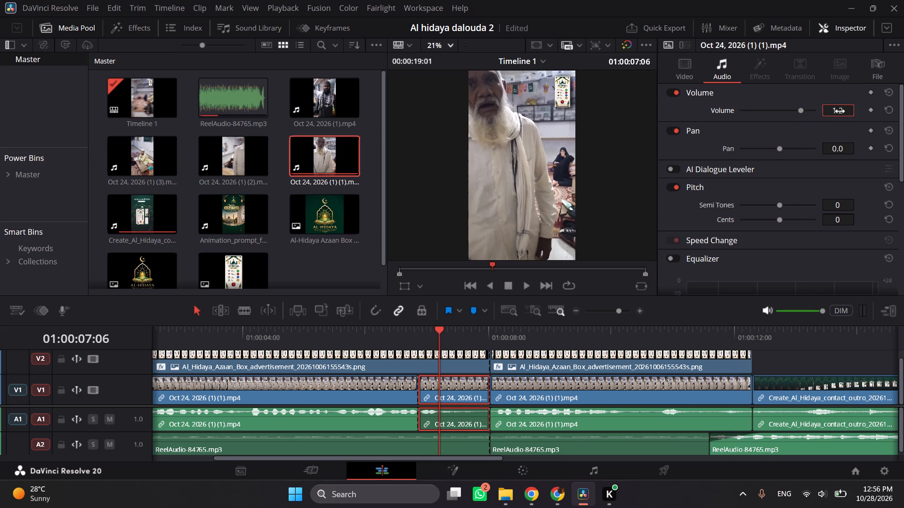
{"action": "left_click_drag", "start_coordinate": [840, 111], "coordinate": [833, 110]}
{"action": "left_click_drag", "start_coordinate": [833, 110], "coordinate": [832, 110]}
{"action": "left_click_drag", "start_coordinate": [839, 112], "coordinate": [831, 110]}
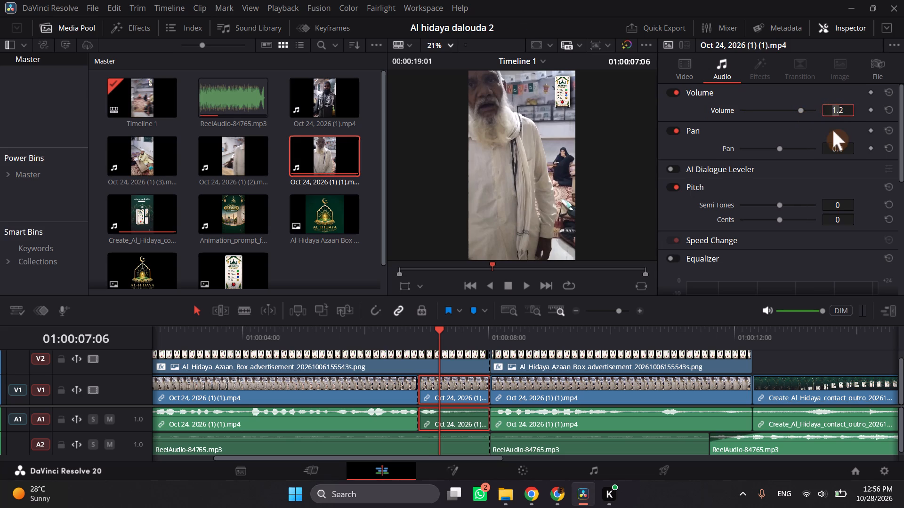
{"action": "left_click", "coordinate": [833, 130]}
{"action": "left_click", "coordinate": [839, 112]}
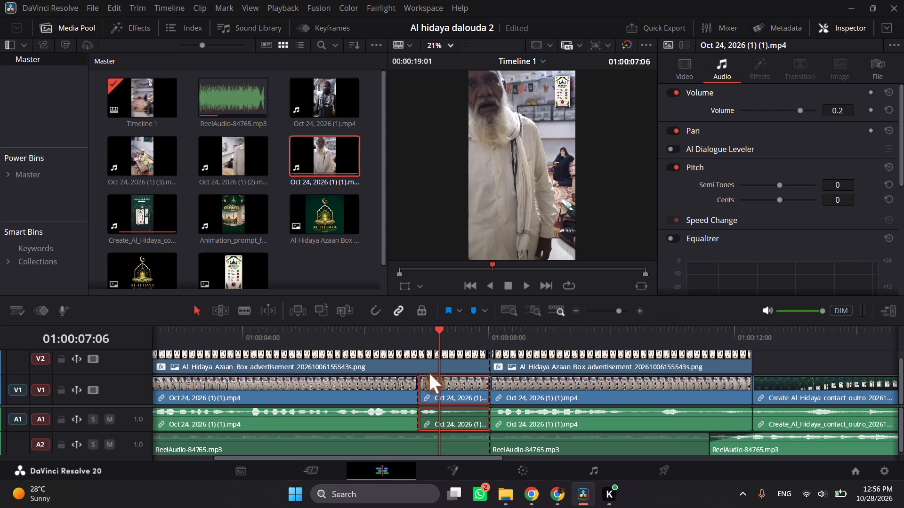
{"action": "left_click", "coordinate": [411, 334]}
{"action": "key", "text": "space"}
{"action": "key", "text": "space"}
Split all tracks at 01:00:07:06, inside the short interview segment.
{"action": "left_click_drag", "start_coordinate": [436, 335], "coordinate": [440, 336]}
{"action": "left_click", "coordinate": [476, 419]}
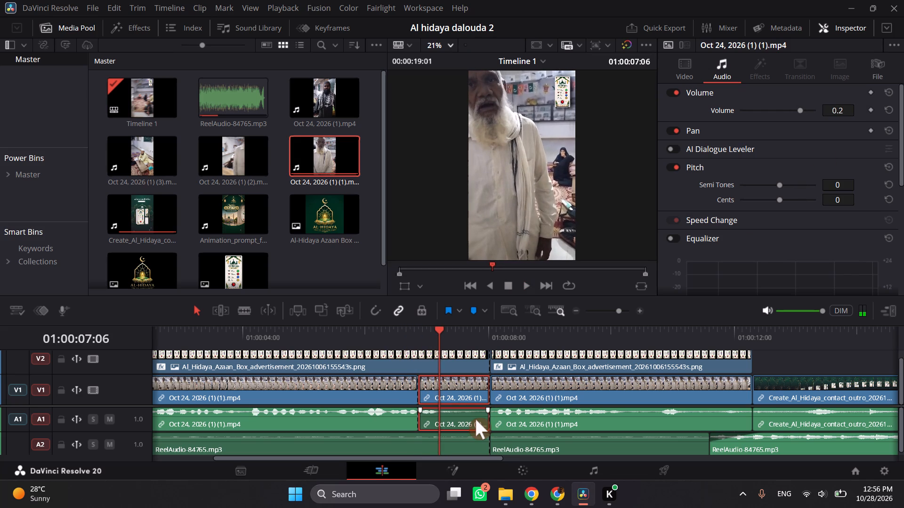
{"action": "left_click", "coordinate": [481, 415], "text": "ctrl"}
{"action": "key", "text": "ctrl+b"}
Set the volume of the interview segment between 01:00:07:06 and 01:00:08:01 to 10.1 and play it back.
{"action": "left_click", "coordinate": [461, 422]}
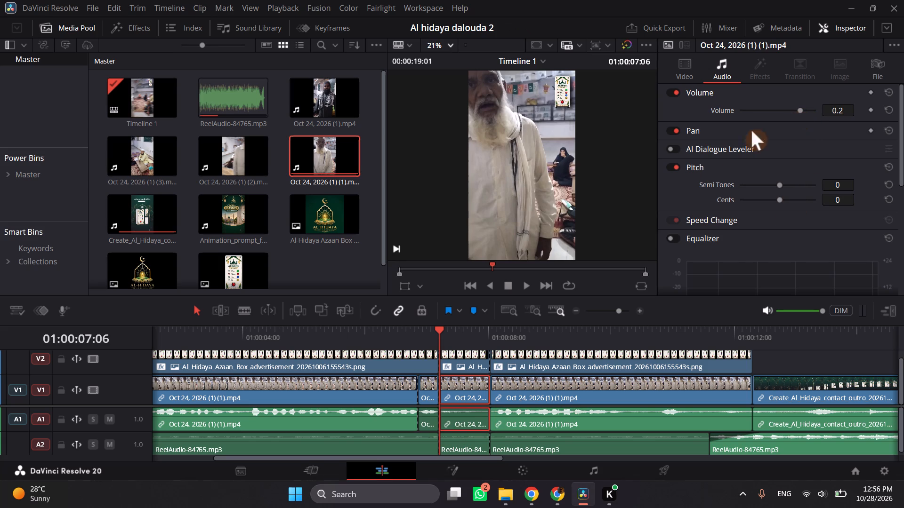
{"action": "left_click", "coordinate": [566, 324]}
{"action": "left_click", "coordinate": [504, 383]}
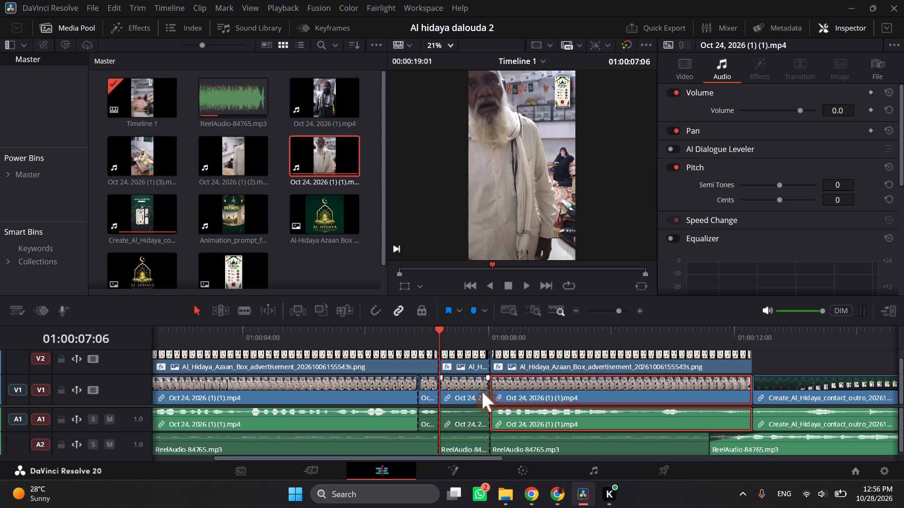
{"action": "left_click", "coordinate": [461, 400]}
{"action": "left_click", "coordinate": [804, 112]}
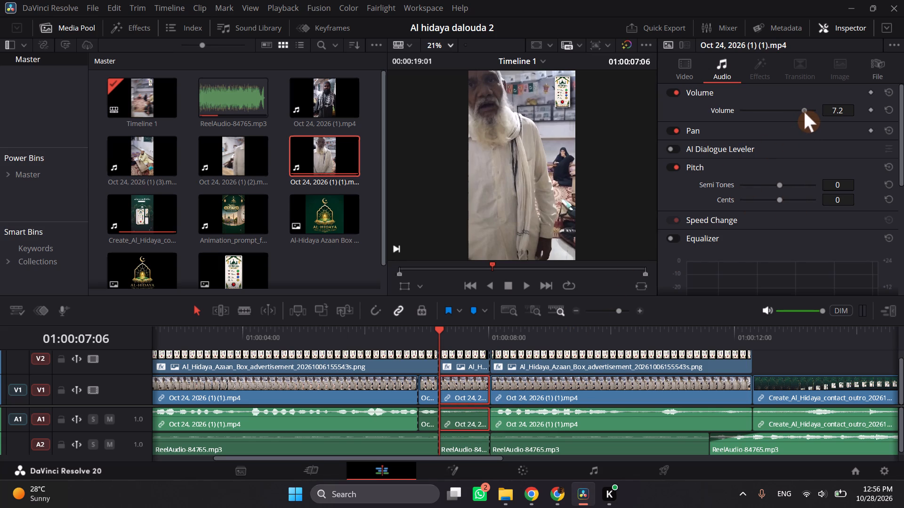
{"action": "key", "text": "space"}
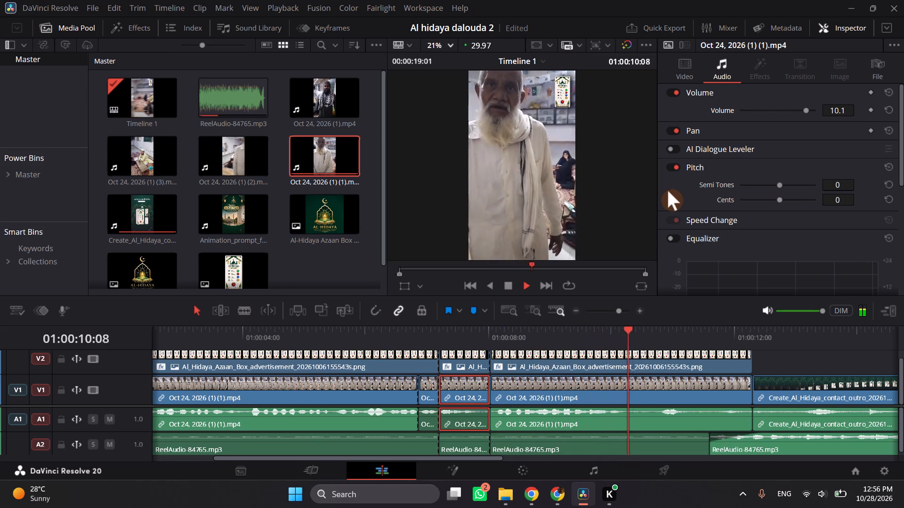
{"action": "key", "text": "space"}
Find the next cut point by playback and split the Oct 24, 2026 (1)(1).mp4 clip with its audio at 01:00:09:29.
{"action": "left_click", "coordinate": [613, 335]}
{"action": "key", "text": "space"}
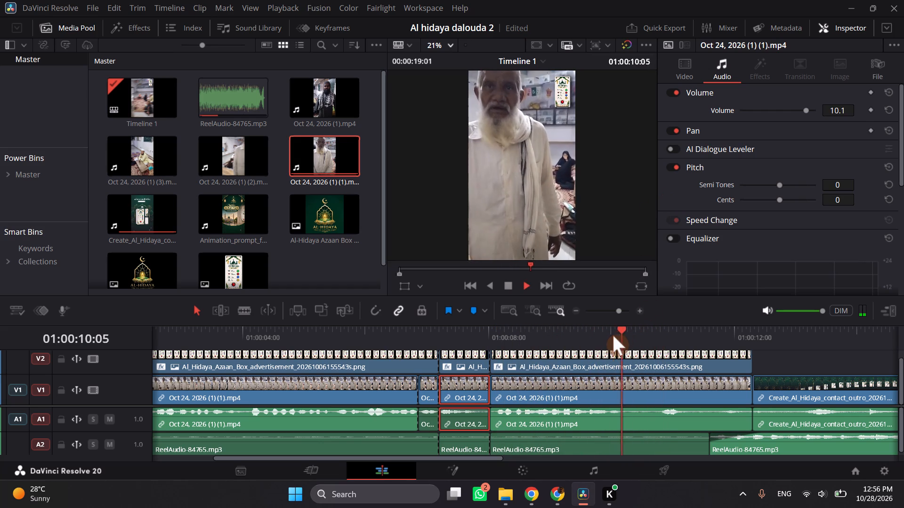
{"action": "key", "text": "space"}
{"action": "left_click", "coordinate": [609, 338]}
{"action": "left_click", "coordinate": [643, 411]}
{"action": "left_click", "coordinate": [643, 413]}
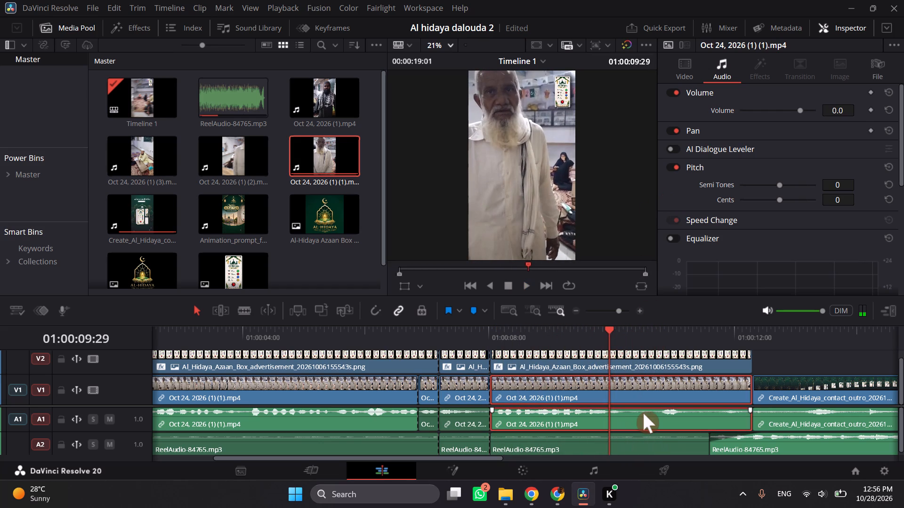
{"action": "key", "text": "ctrl+b"}
Play on from the new cut to find the end of the passage and split all tracks at 01:00:10:19.
{"action": "key", "text": "space"}
{"action": "key", "text": "space"}
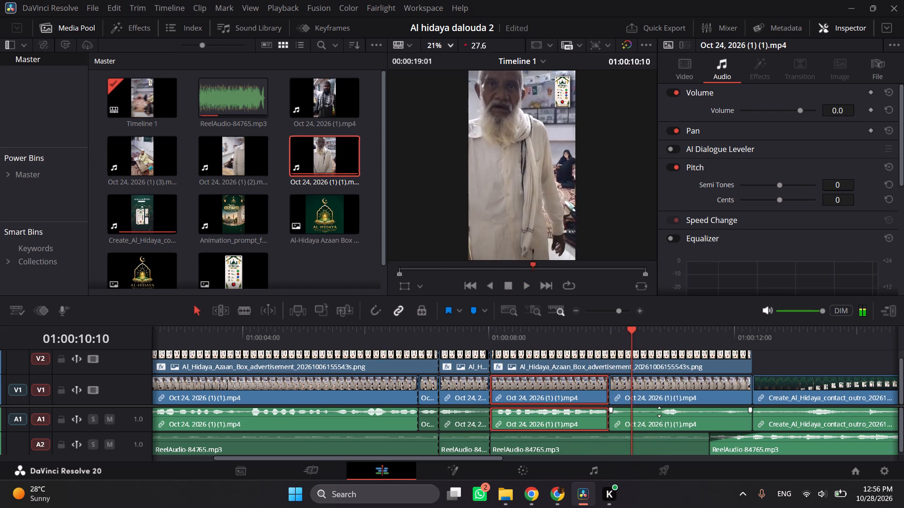
{"action": "key", "text": "space"}
{"action": "key", "text": "space"}
{"action": "key", "text": "space"}
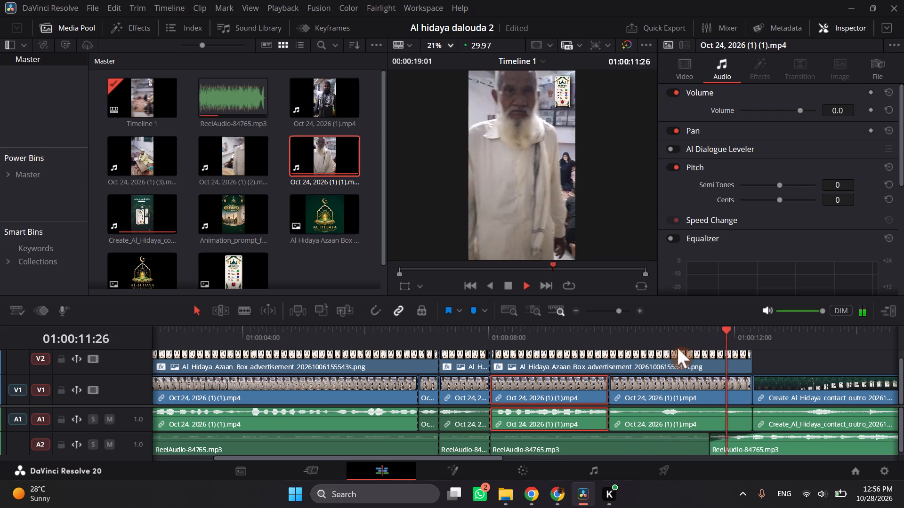
{"action": "key", "text": "space"}
{"action": "left_click", "coordinate": [657, 338]}
{"action": "left_click", "coordinate": [654, 333]}
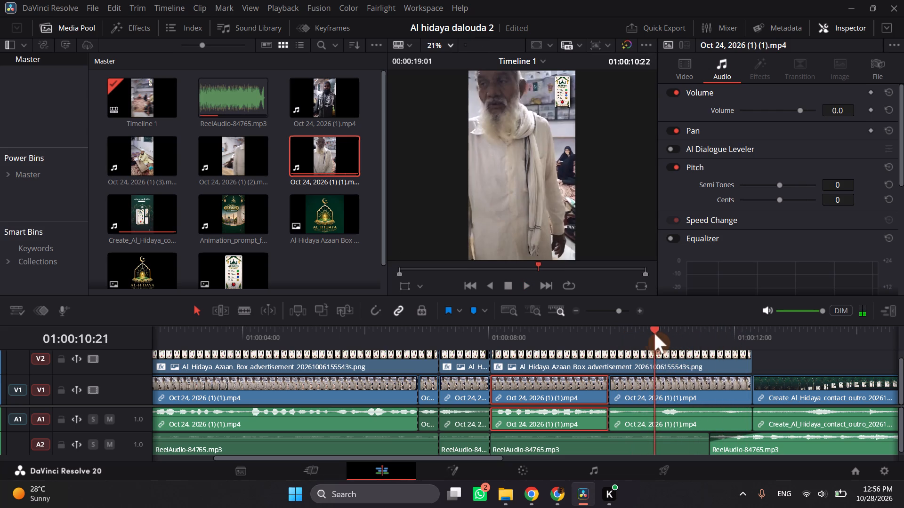
{"action": "left_click", "coordinate": [650, 334]}
{"action": "key", "text": "ctrl+b"}
Set the volume of the interview segment between 01:00:09:29 and 01:00:10:19 to 12.1, checking the level by playback.
{"action": "left_click", "coordinate": [628, 411]}
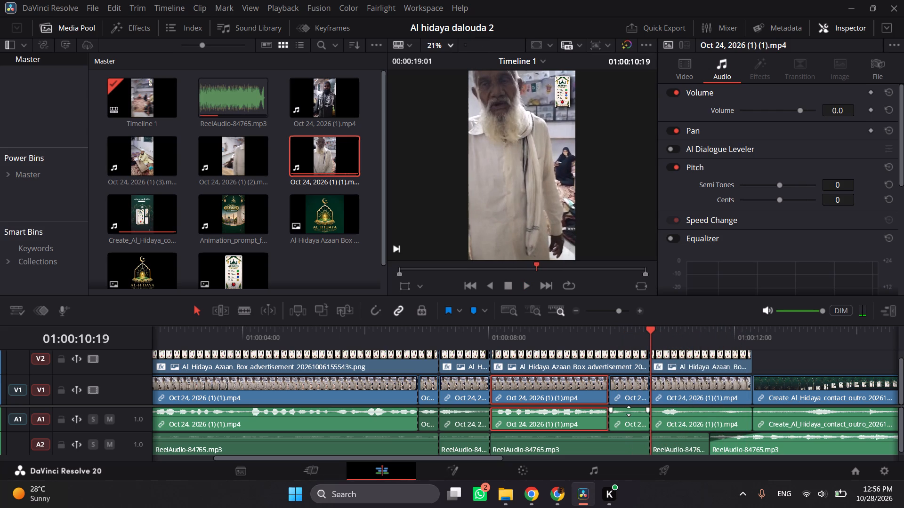
{"action": "left_click", "coordinate": [622, 422]}
{"action": "left_click", "coordinate": [806, 111]}
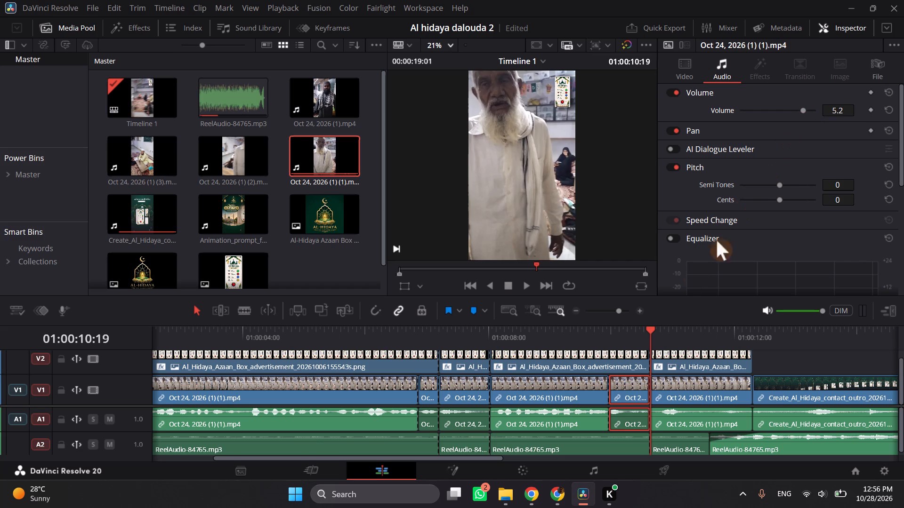
{"action": "left_click", "coordinate": [607, 334]}
{"action": "key", "text": "space"}
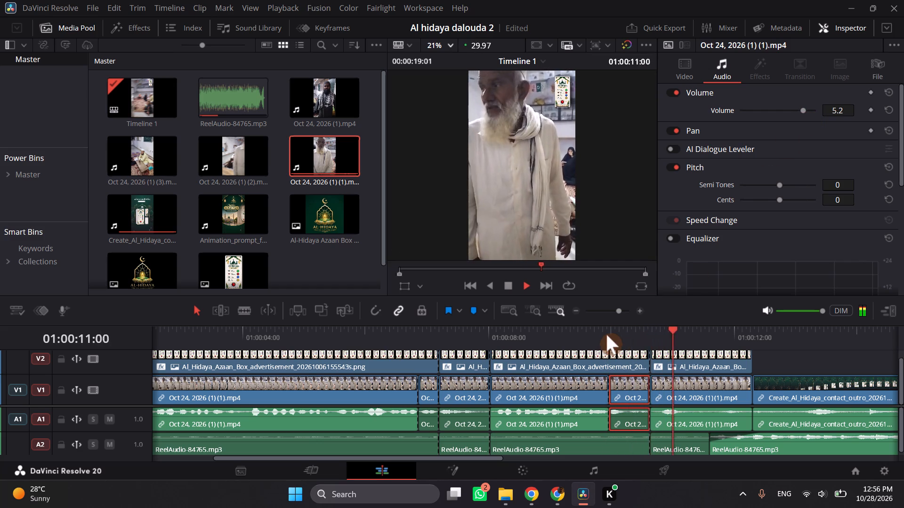
{"action": "key", "text": "space"}
{"action": "left_click", "coordinate": [613, 334]}
{"action": "left_click_drag", "start_coordinate": [812, 112], "coordinate": [808, 112]}
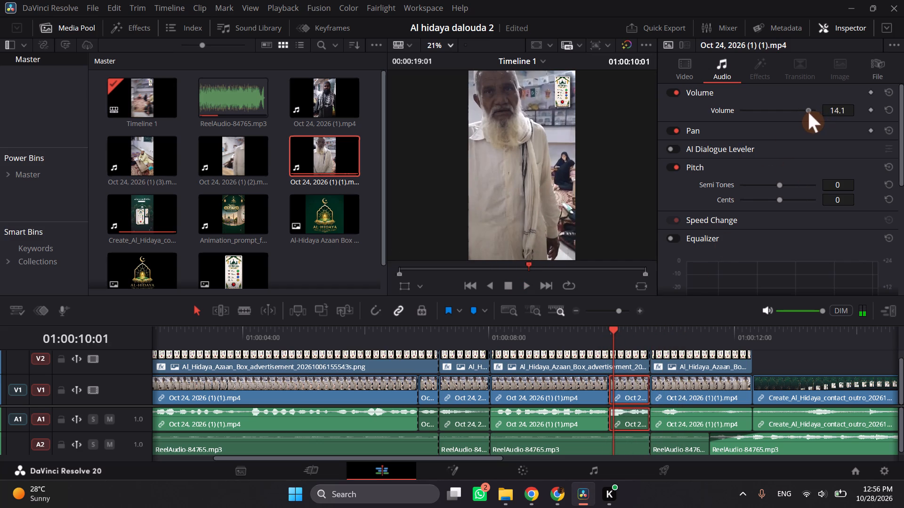
{"action": "left_click_drag", "start_coordinate": [808, 112], "coordinate": [807, 112]}
{"action": "left_click", "coordinate": [581, 339]}
{"action": "key", "text": "space"}
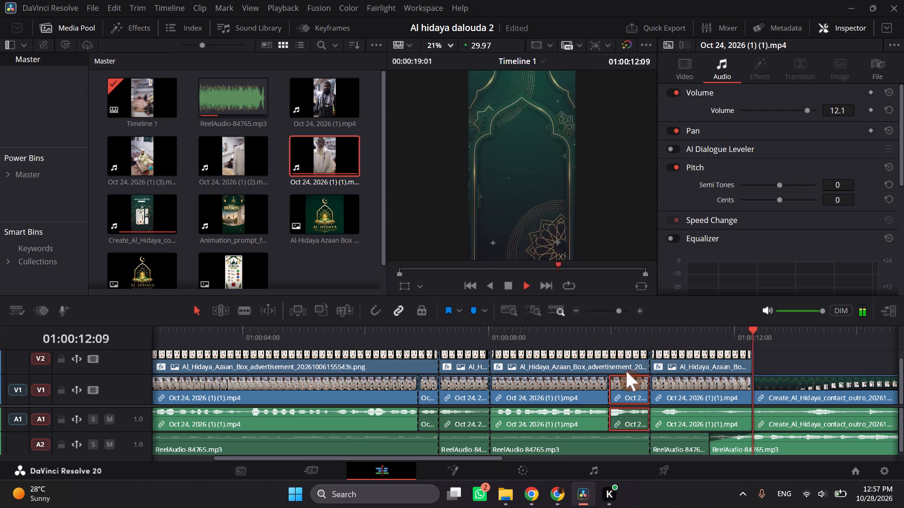
Quick-export the timeline with the H.264 Master preset as Timeline edit 2 in the Al hidaya app video folder.
{"action": "left_click", "coordinate": [618, 312]}
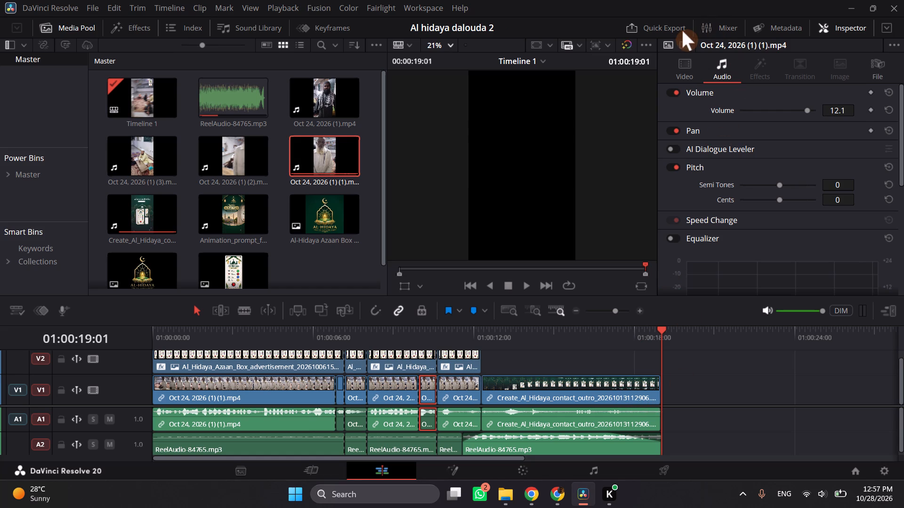
{"action": "scroll", "coordinate": [642, 446], "scroll_direction": "up", "scroll_amount": 5}
{"action": "scroll", "coordinate": [662, 394], "scroll_direction": "down", "scroll_amount": 1}
{"action": "left_click", "coordinate": [677, 31]}
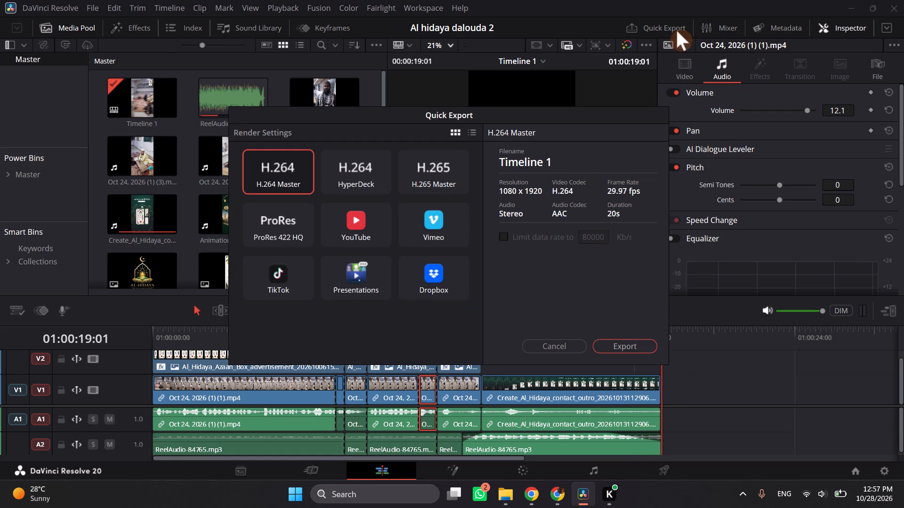
{"action": "left_click", "coordinate": [635, 344]}
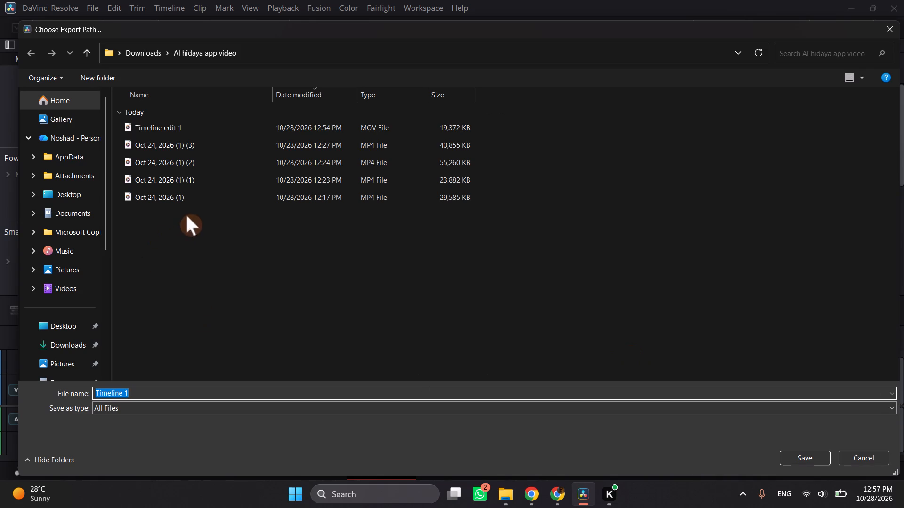
{"action": "left_click", "coordinate": [186, 120]}
{"action": "left_click", "coordinate": [193, 389]}
{"action": "left_click", "coordinate": [208, 392]}
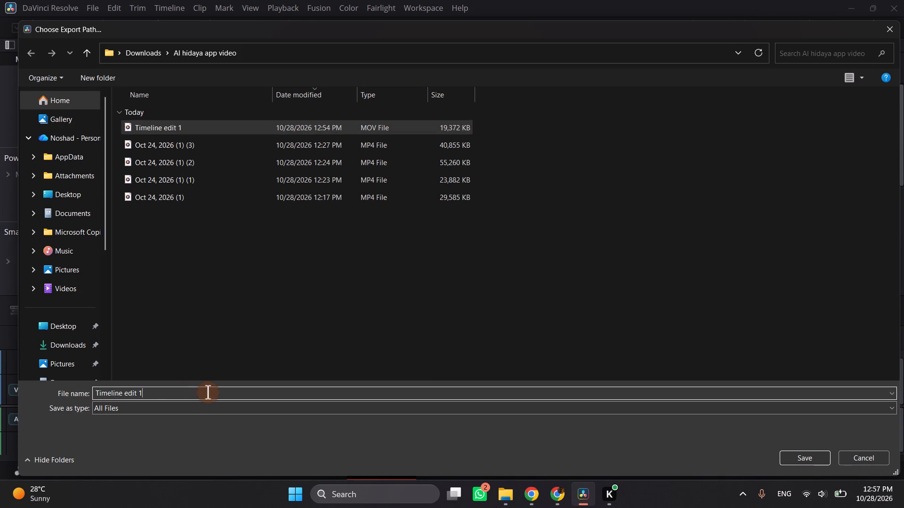
{"action": "key", "text": "BackSpace"}
{"action": "key", "text": "2"}
{"action": "key", "text": "Return"}
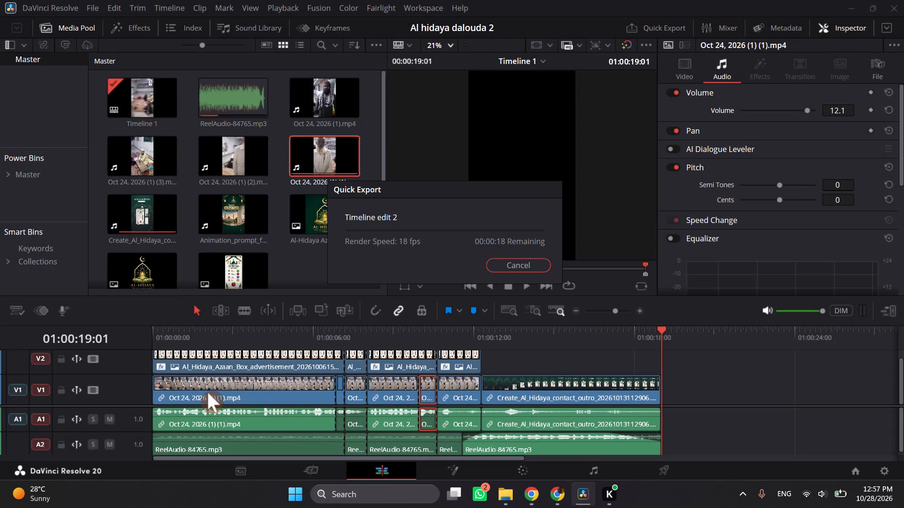